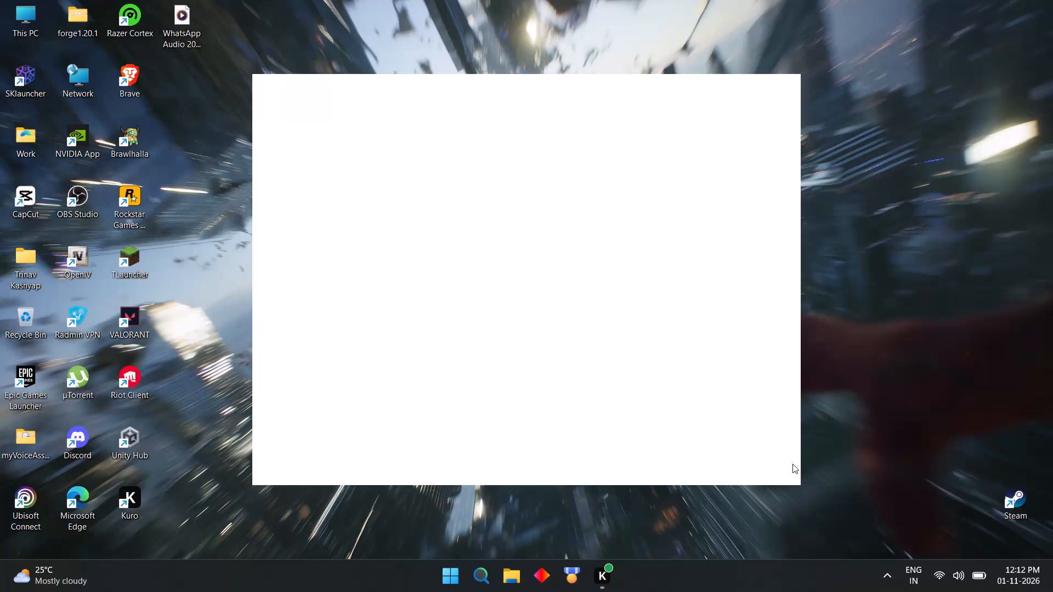
Launch the CapCut video editor from the desktop.
double_click(30, 191)
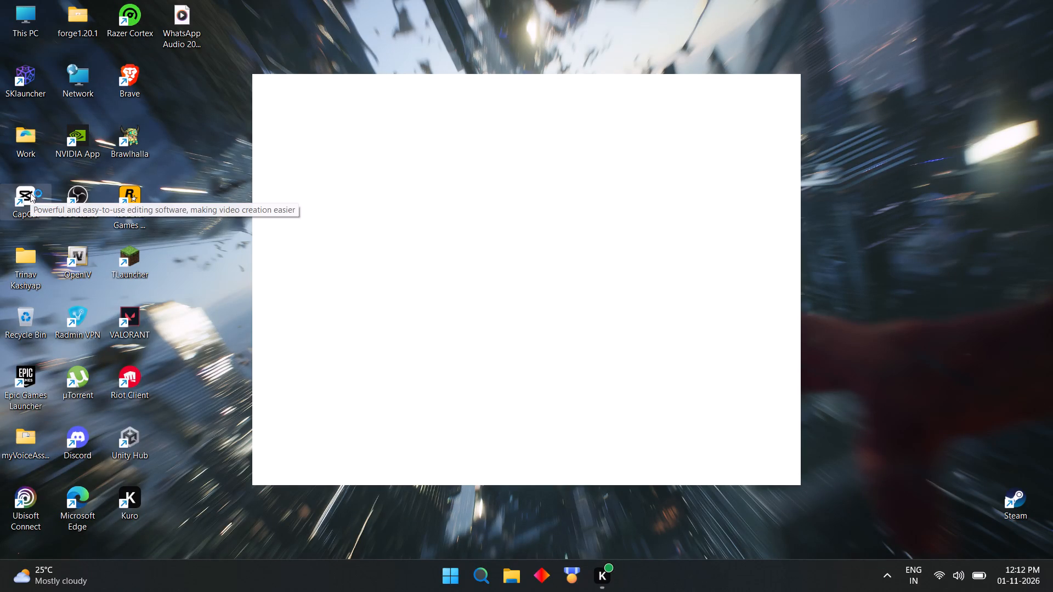
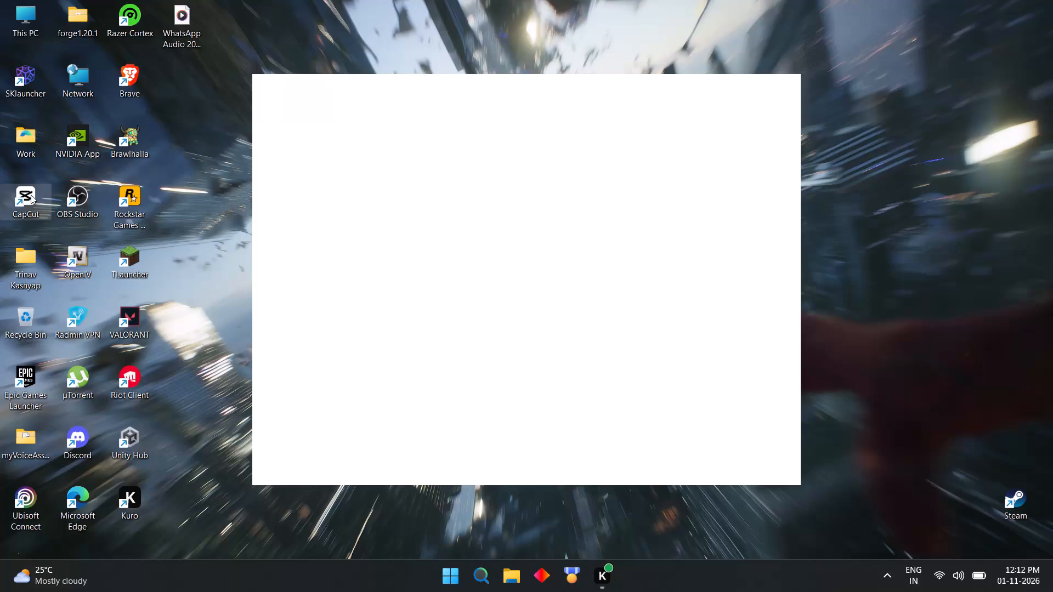
Launch CapCut from the desktop and open the existing project 1028.
double_click(31, 194)
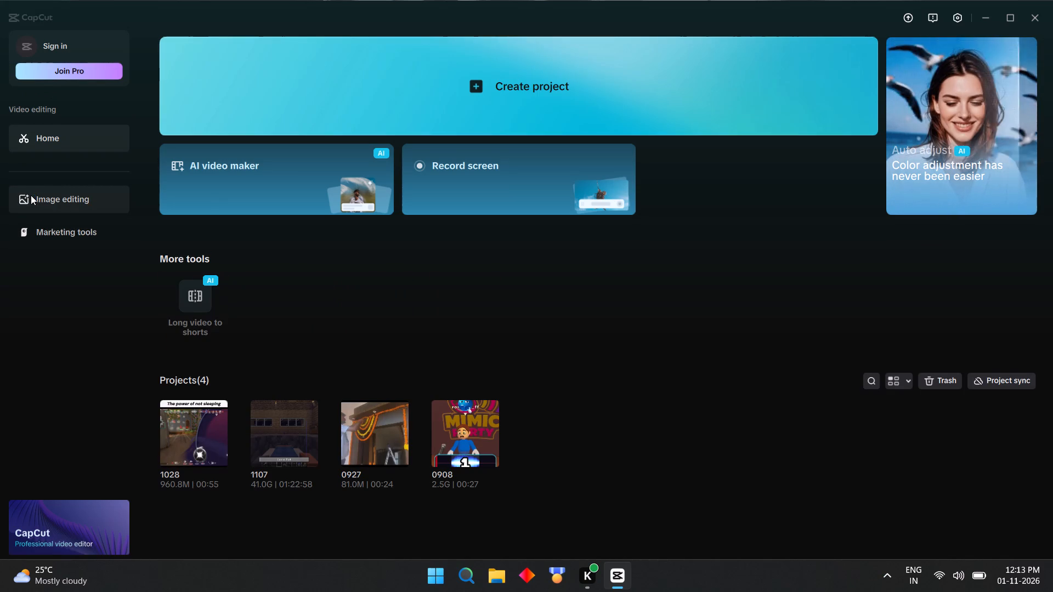
click(199, 416)
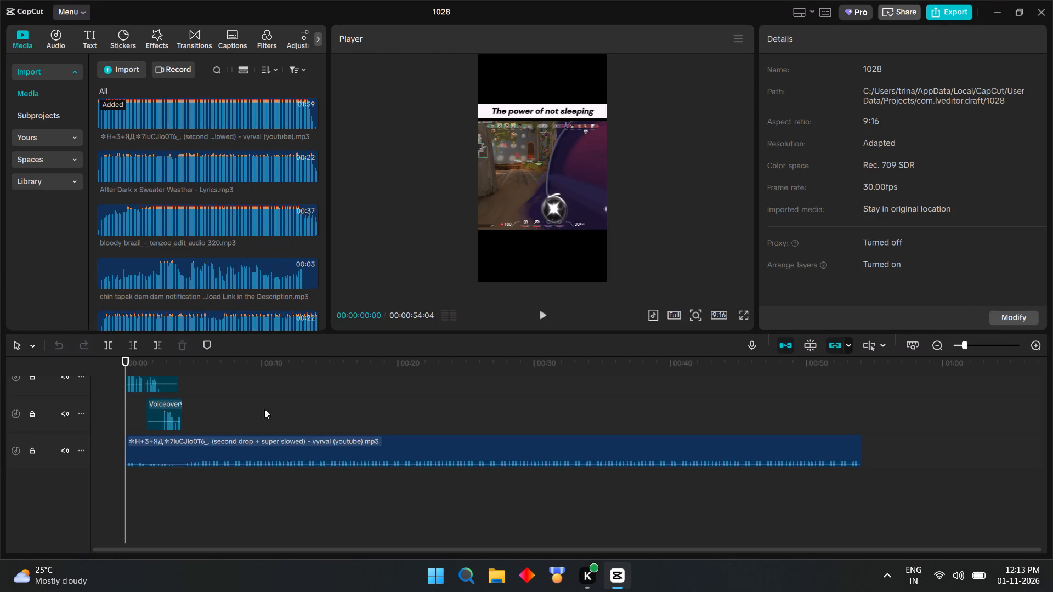
Look through the timeline's tracks and play the first few seconds of the video to review the edit.
scroll(358, 456, up, 2)
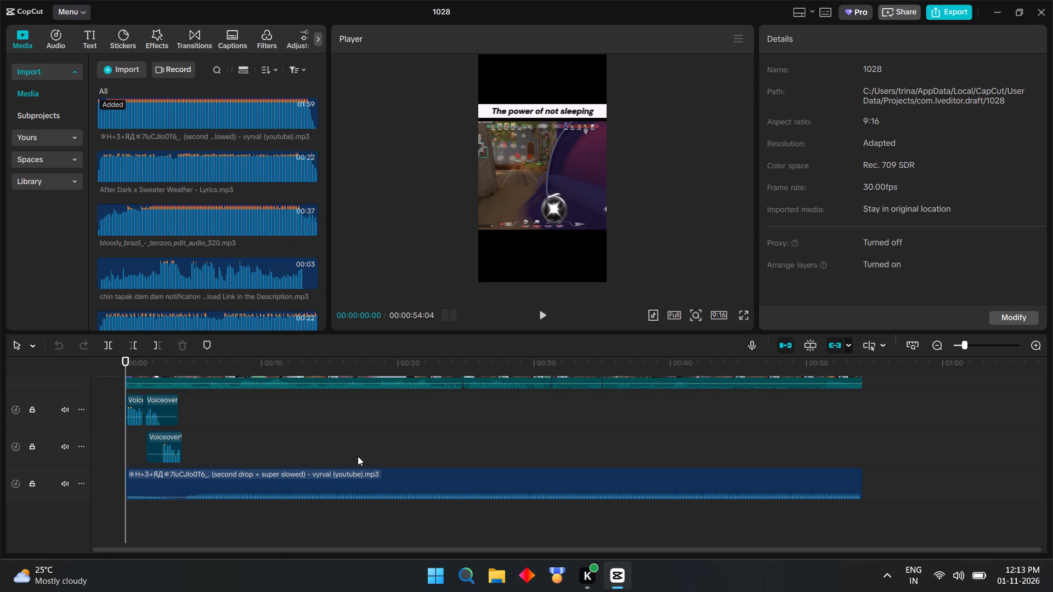
scroll(343, 460, up, 4)
scroll(375, 359, up, 5)
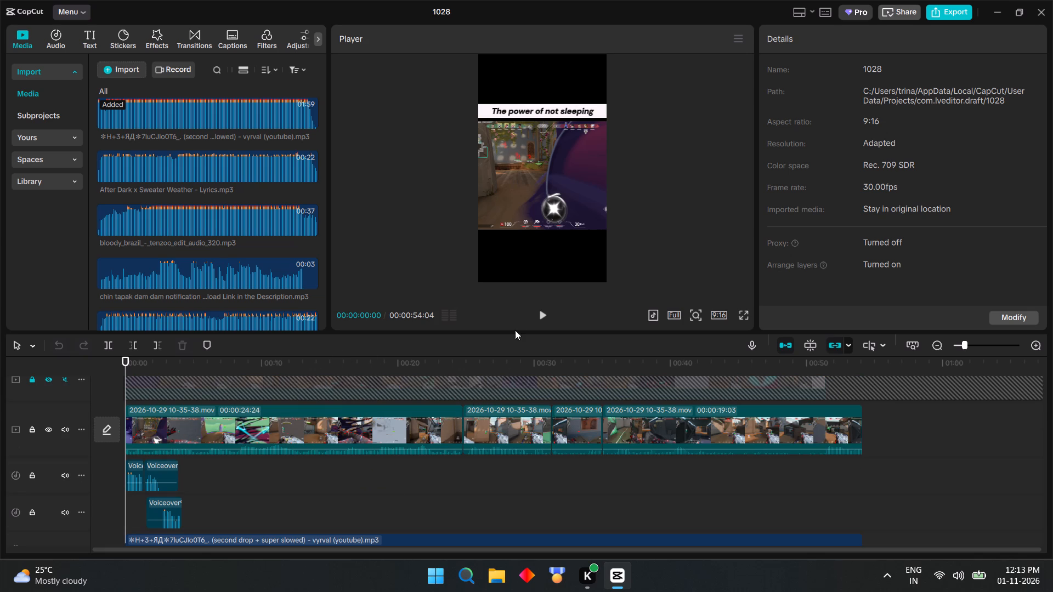
click(506, 332)
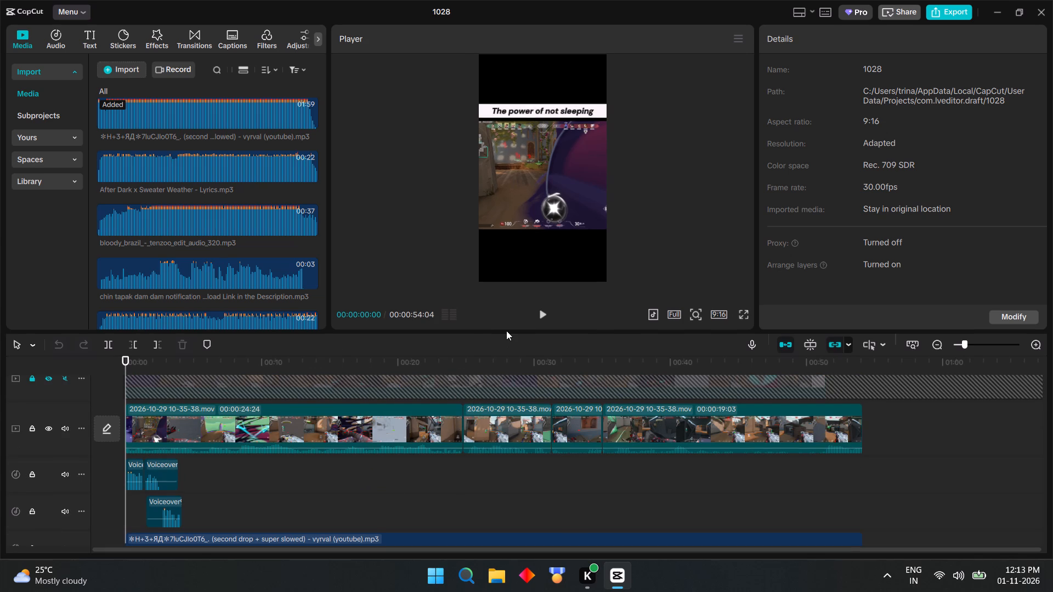
scroll(254, 503, up, 4)
click(538, 315)
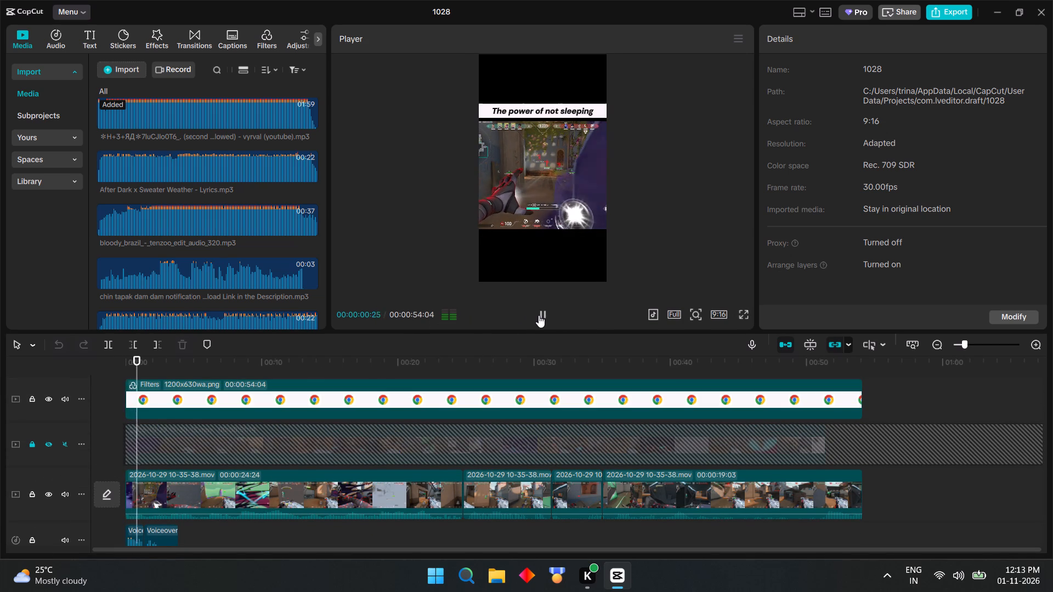
click(539, 315)
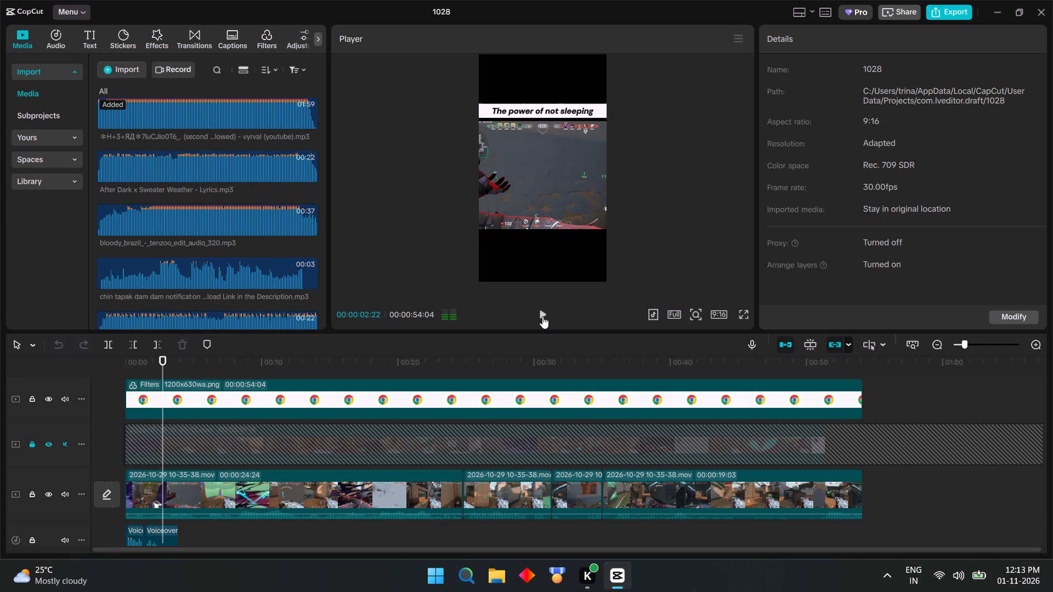
Unhide and unlock the video track directly above the main track.
scroll(535, 496, down, 1)
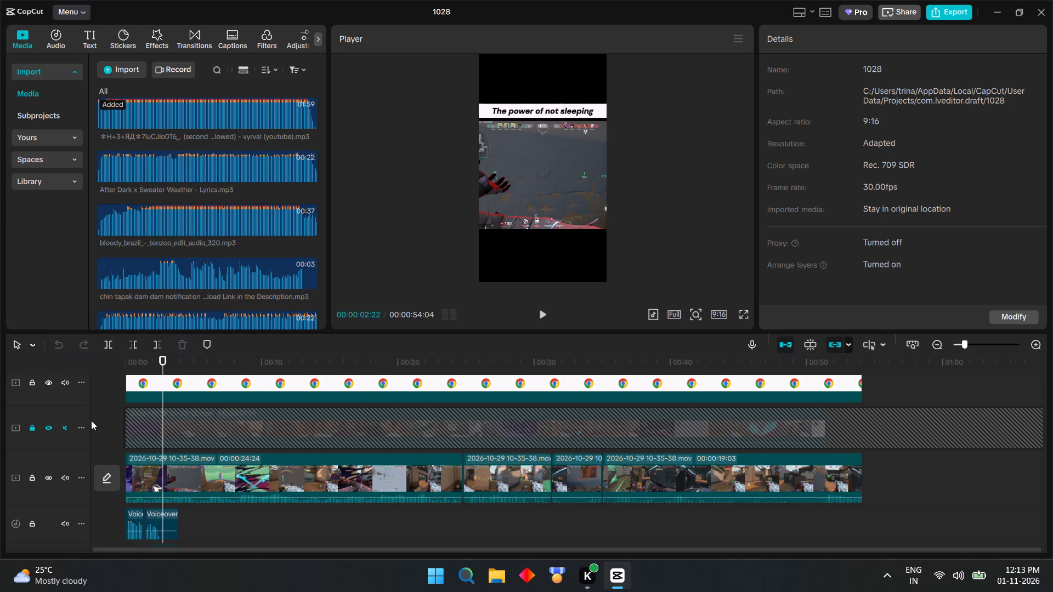
click(66, 430)
click(49, 430)
click(36, 428)
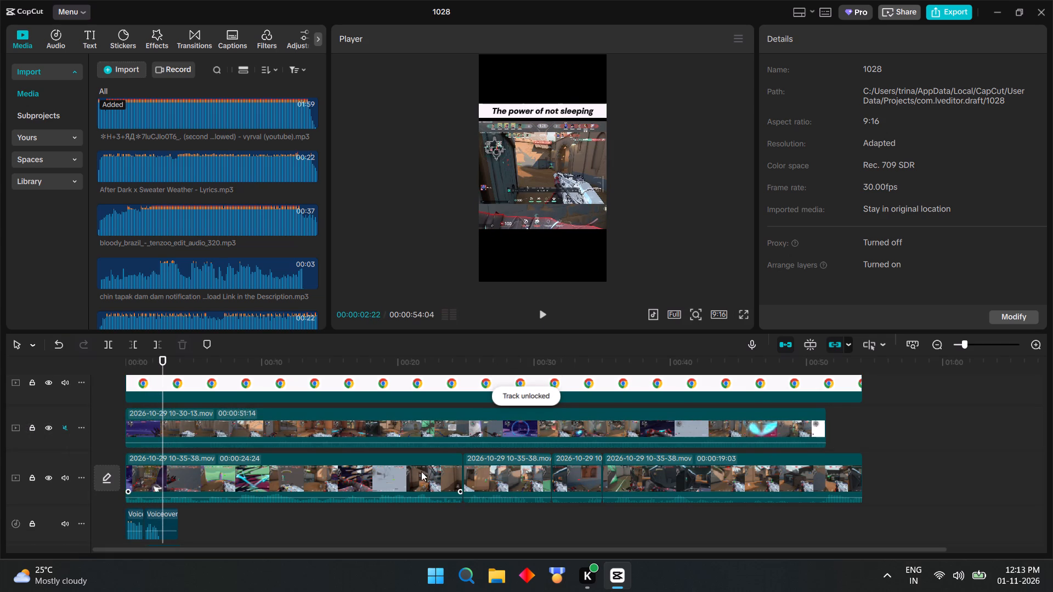
click(782, 420)
click(817, 423)
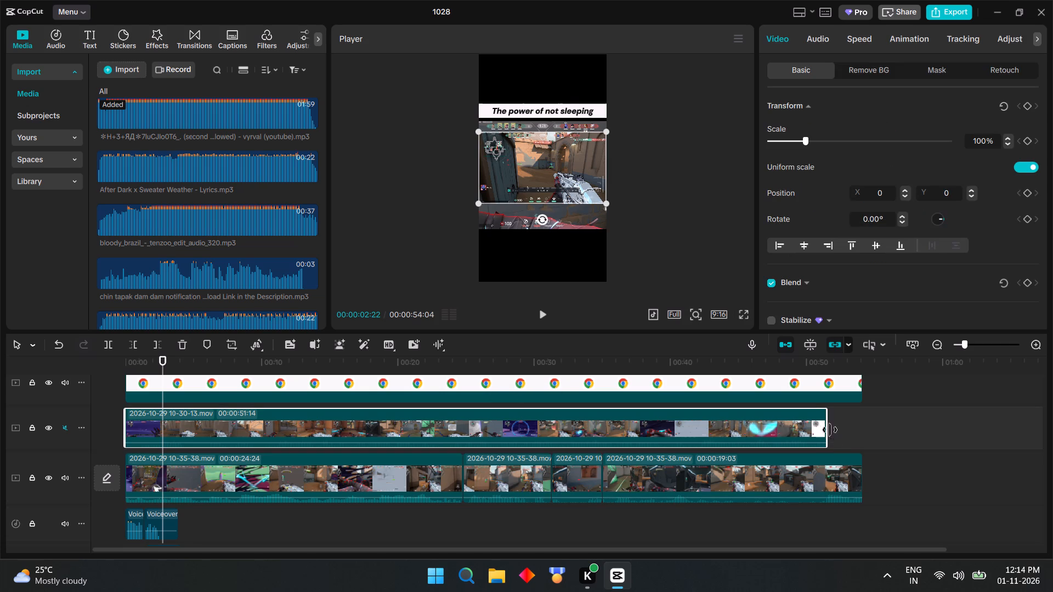
drag(826, 428, 879, 437)
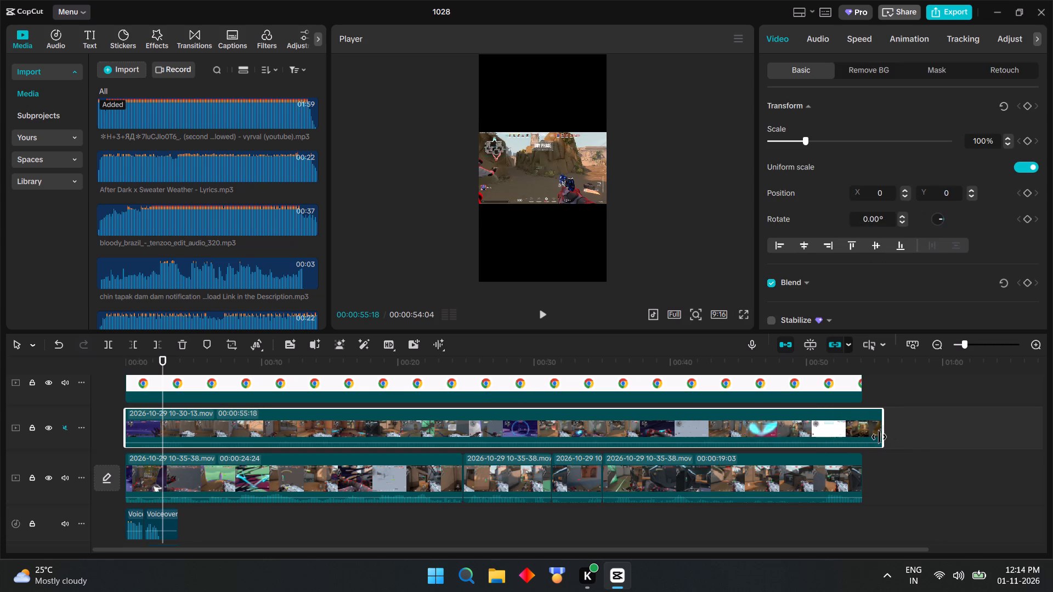
drag(879, 437, 871, 439)
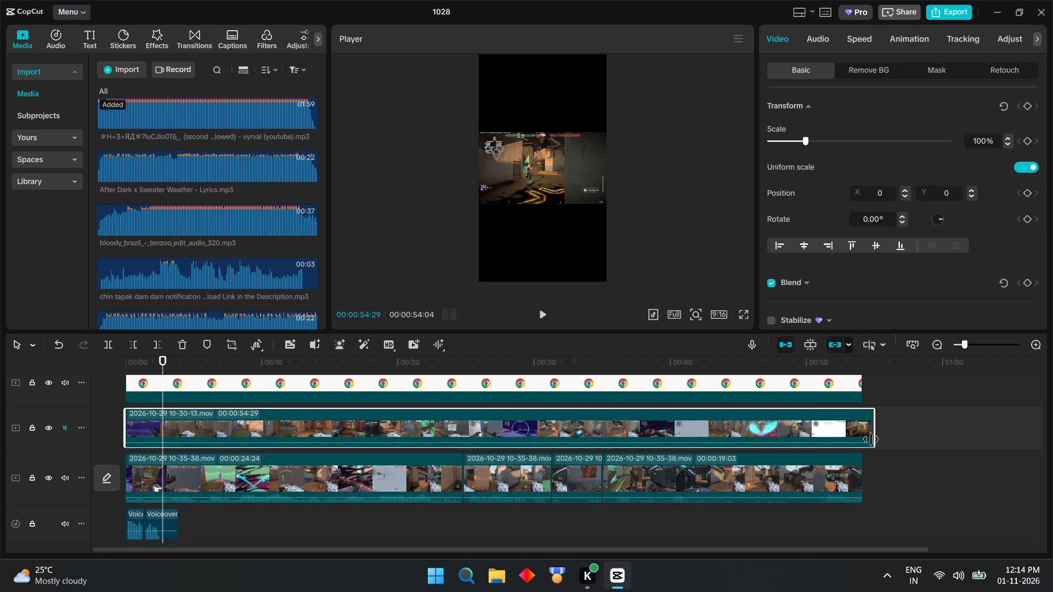
drag(871, 439, 863, 439)
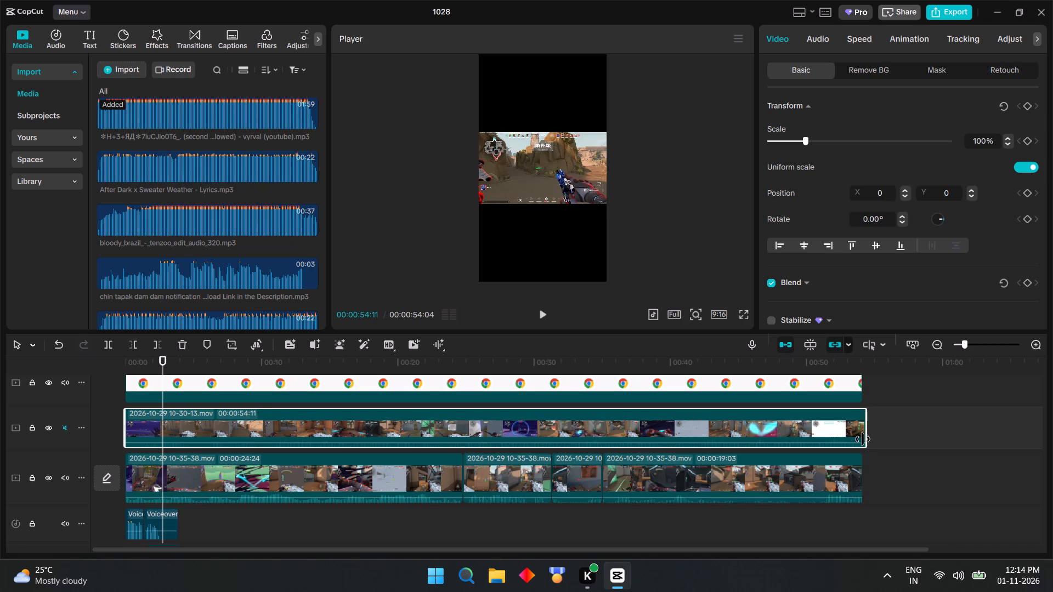
drag(863, 439, 860, 441)
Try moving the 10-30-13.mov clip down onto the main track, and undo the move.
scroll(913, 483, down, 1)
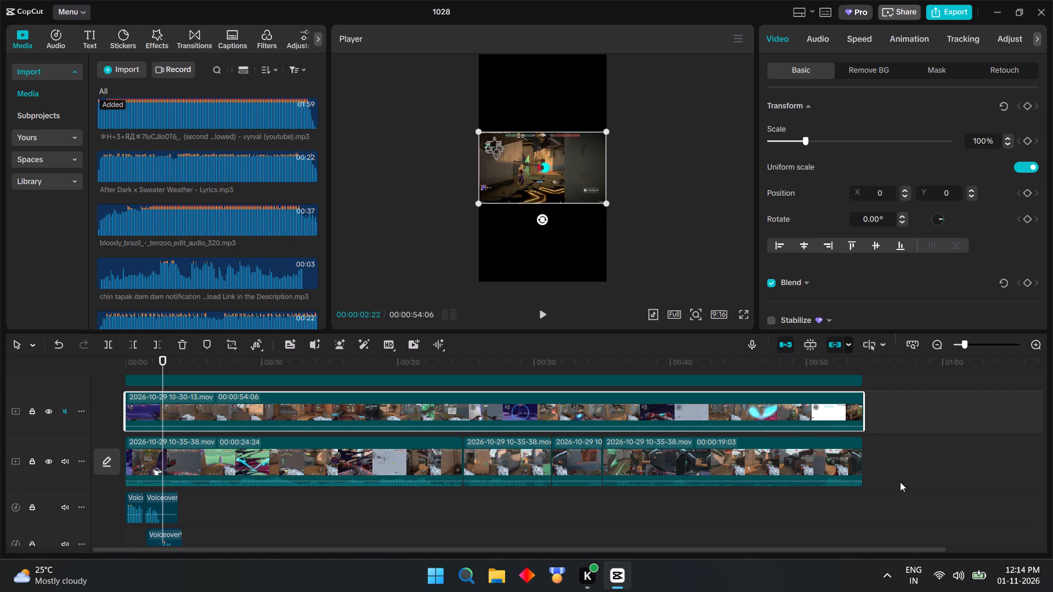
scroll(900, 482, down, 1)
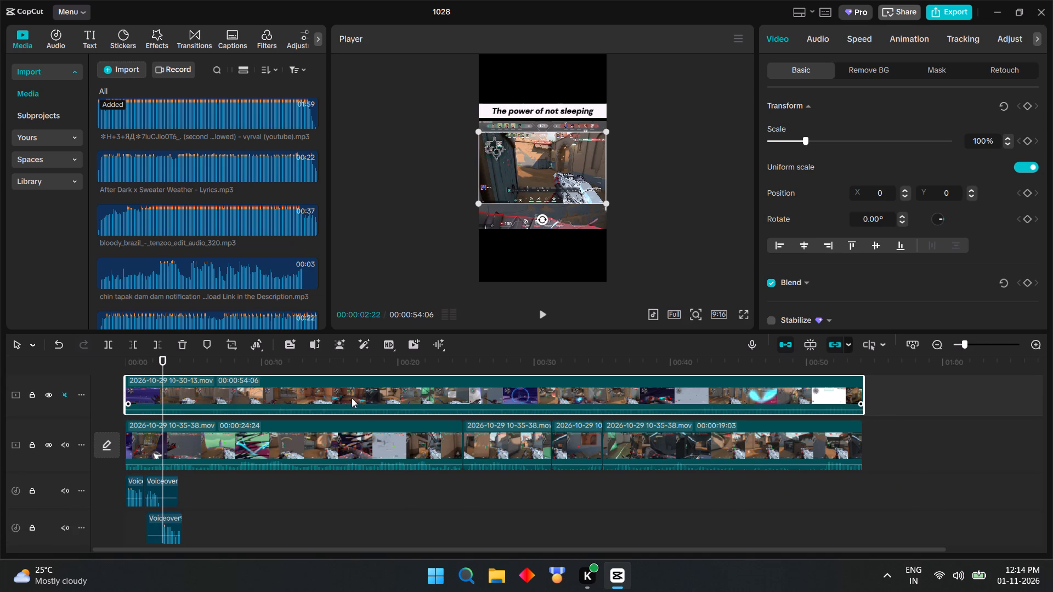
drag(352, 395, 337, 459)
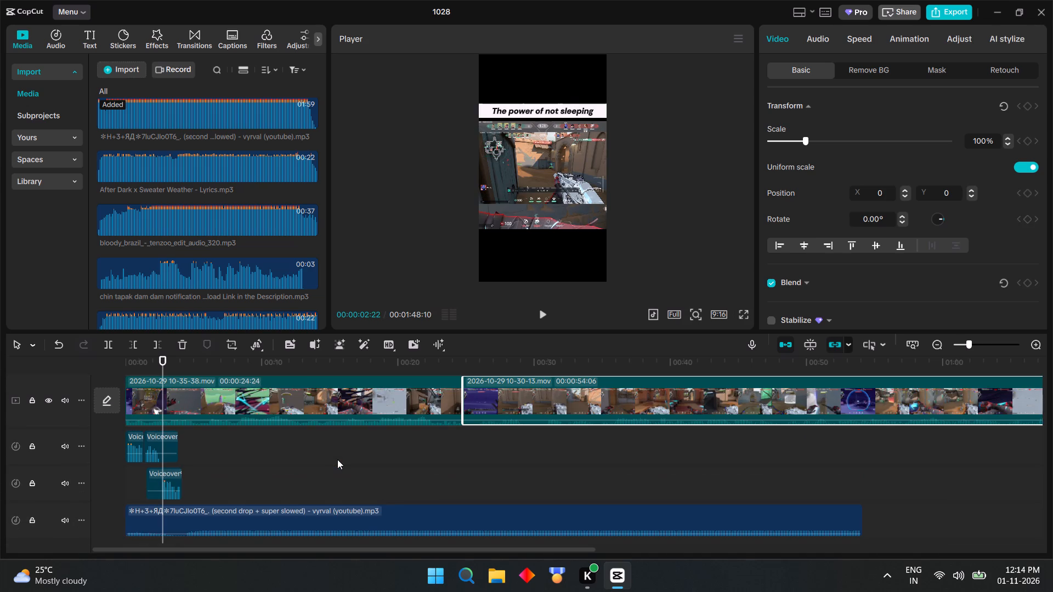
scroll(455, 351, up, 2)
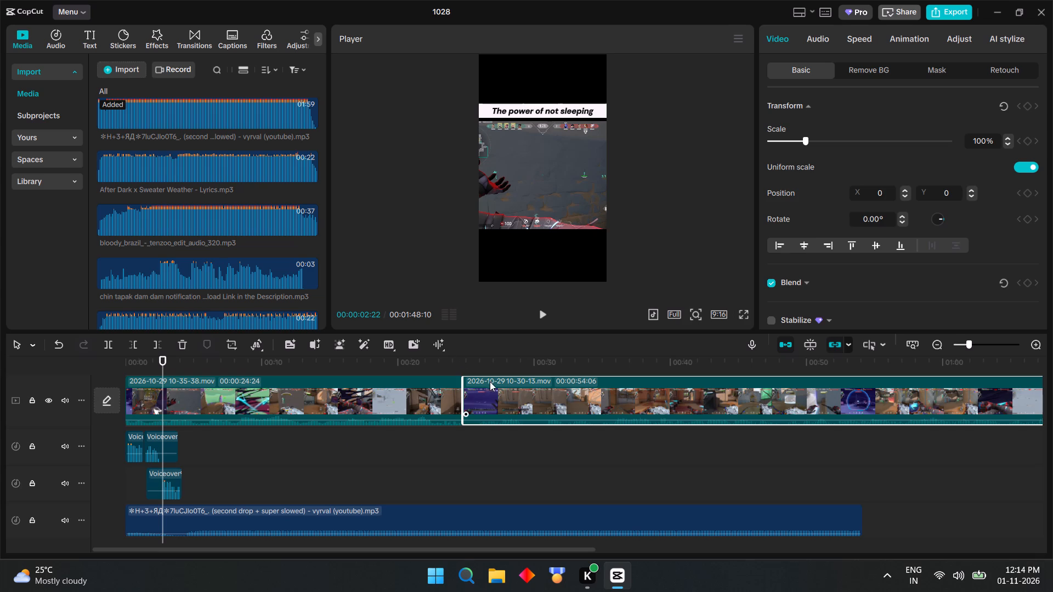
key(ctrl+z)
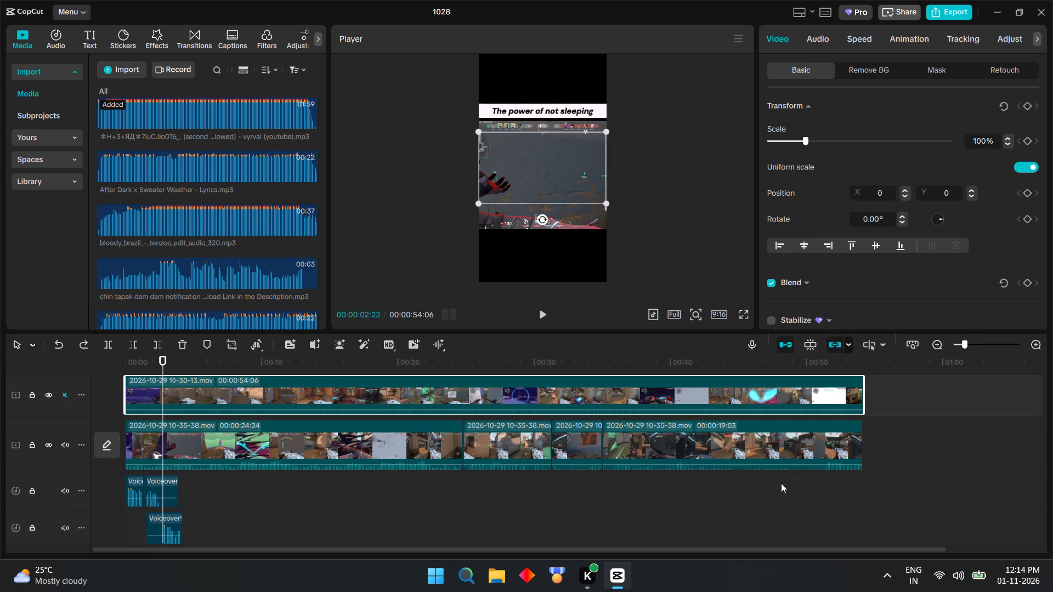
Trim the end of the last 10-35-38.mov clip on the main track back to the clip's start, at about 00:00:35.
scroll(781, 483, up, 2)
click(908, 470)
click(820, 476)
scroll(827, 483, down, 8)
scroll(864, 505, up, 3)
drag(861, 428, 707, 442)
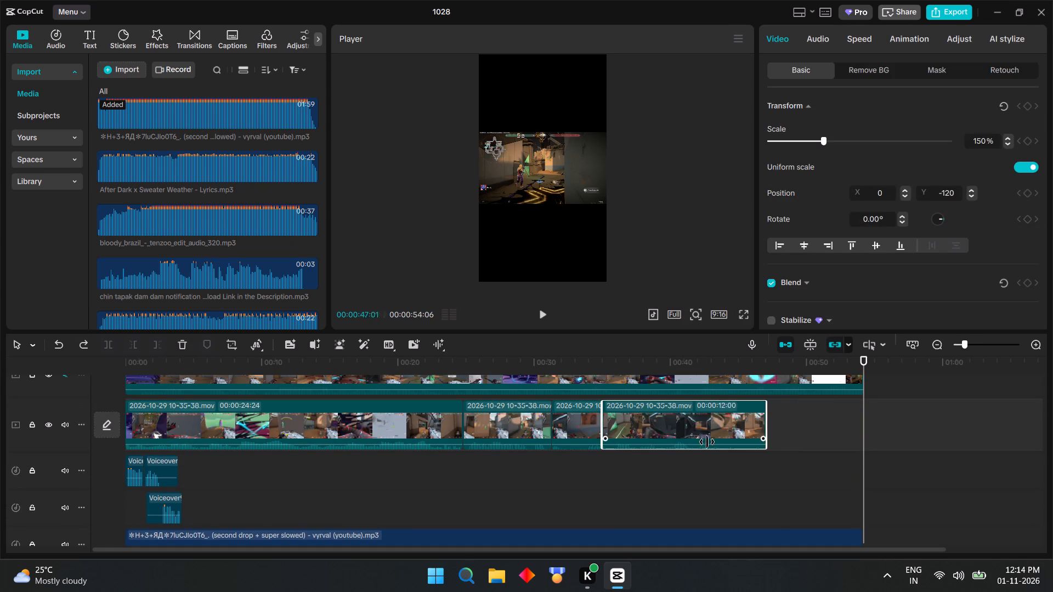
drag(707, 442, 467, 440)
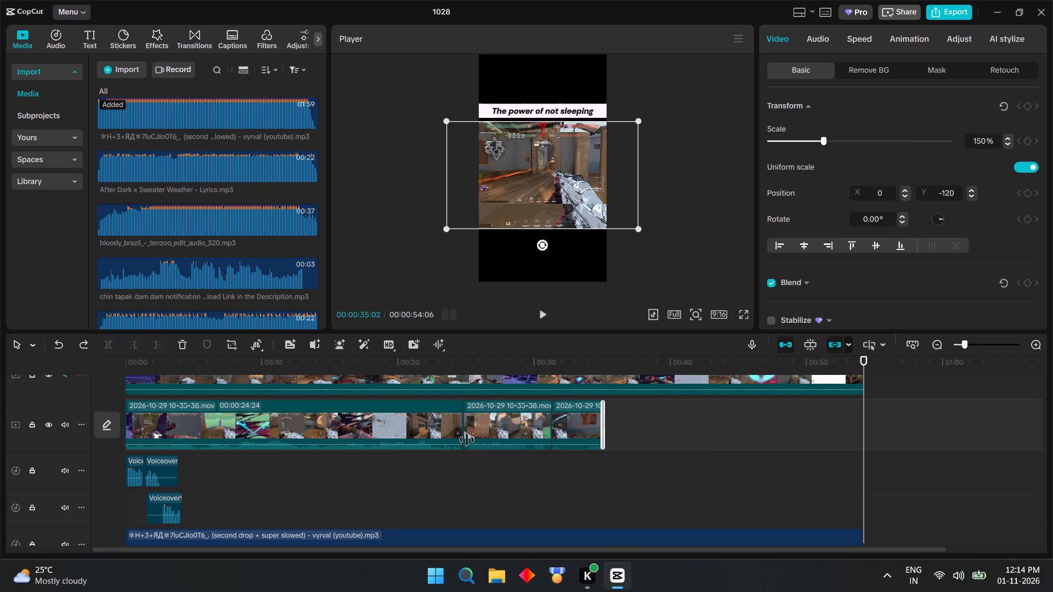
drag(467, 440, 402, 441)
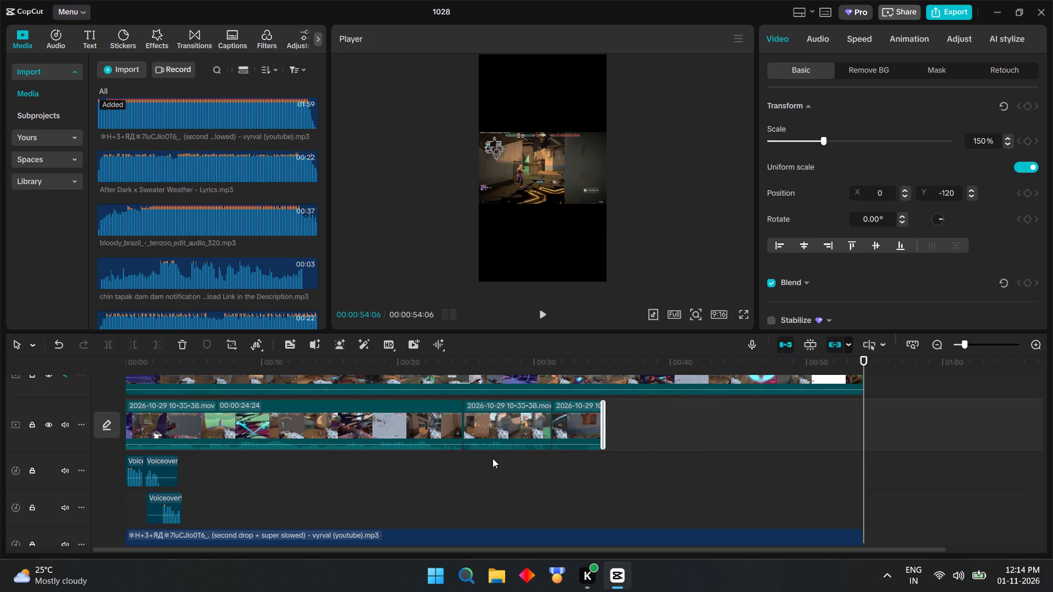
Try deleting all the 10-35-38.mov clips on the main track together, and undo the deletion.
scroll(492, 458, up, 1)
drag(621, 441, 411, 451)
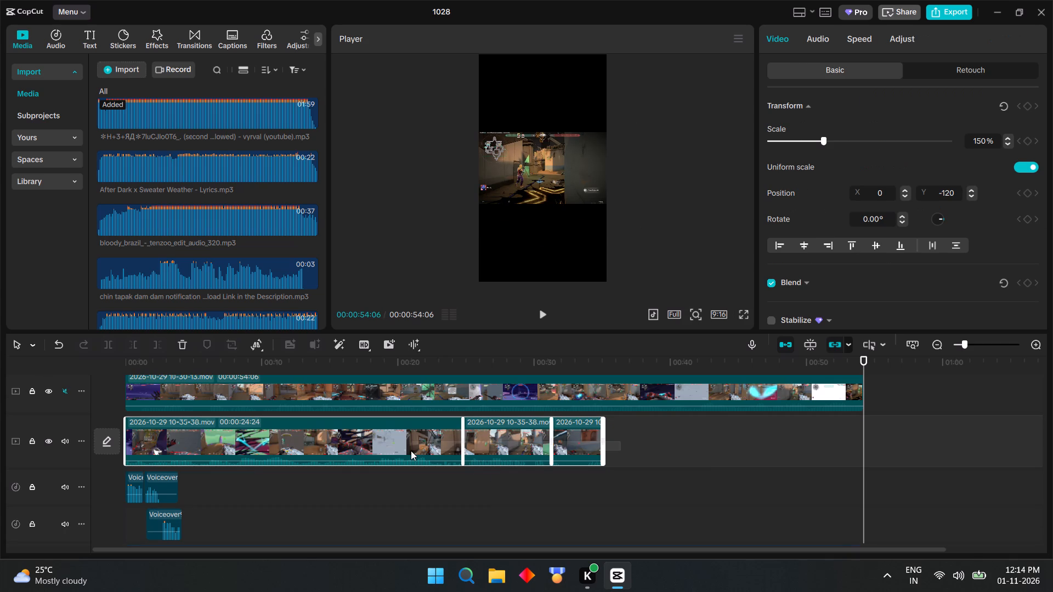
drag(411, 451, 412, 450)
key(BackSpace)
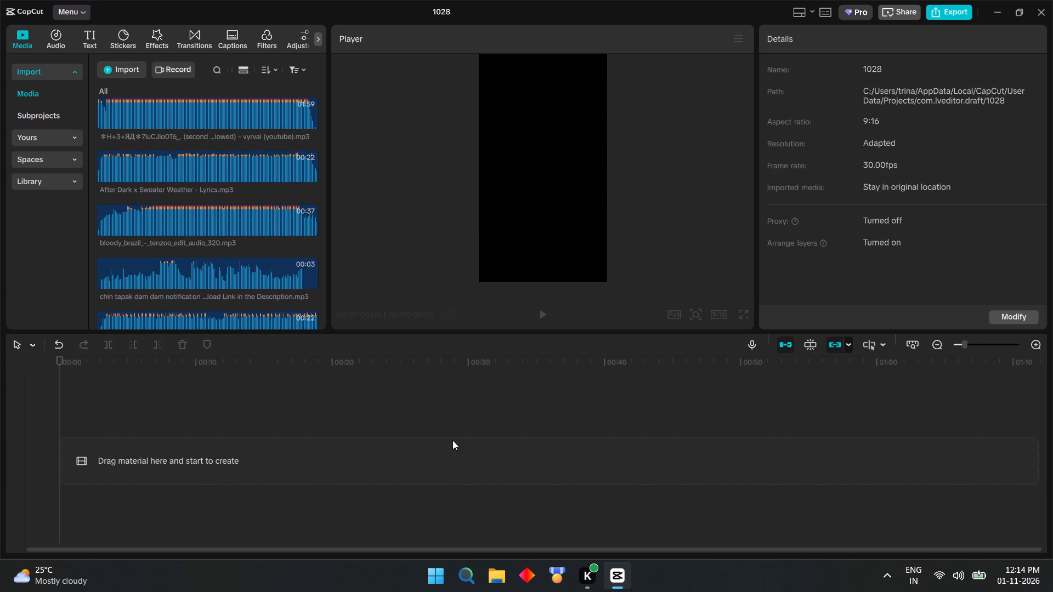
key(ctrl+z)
Delete the 10-35-38.mov clips that follow the first 00:00:24:24 clip on the main track.
scroll(461, 437, up, 8)
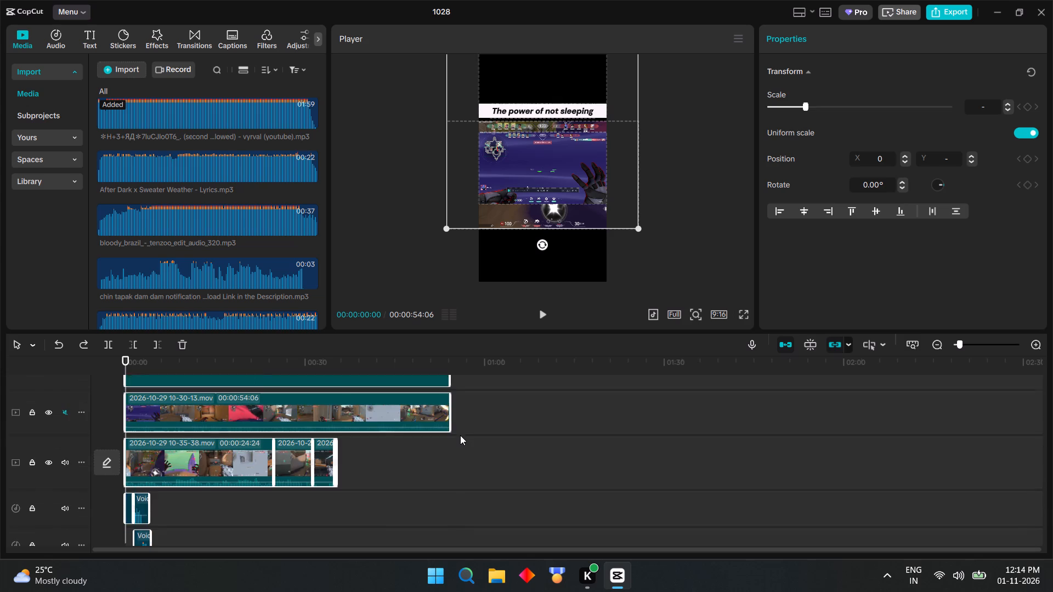
click(426, 453)
drag(401, 470, 284, 471)
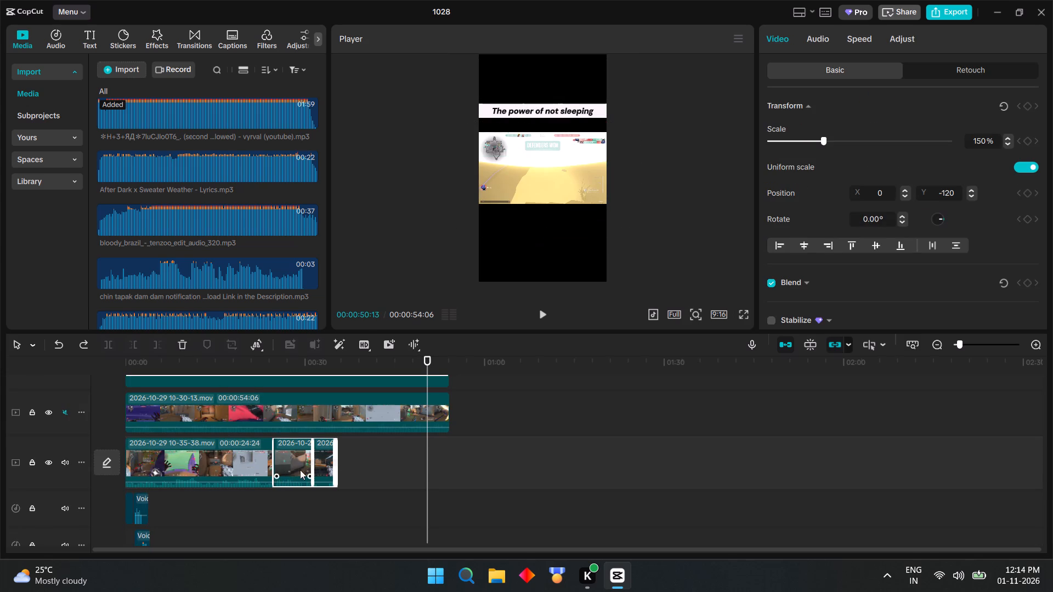
scroll(397, 461, up, 3)
scroll(397, 460, down, 1)
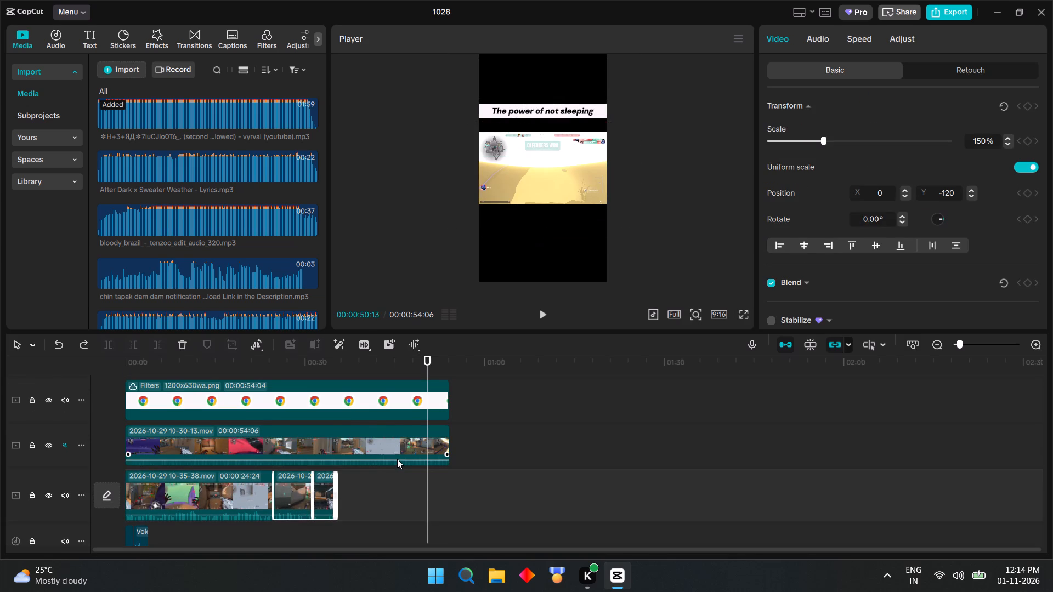
key(BackSpace)
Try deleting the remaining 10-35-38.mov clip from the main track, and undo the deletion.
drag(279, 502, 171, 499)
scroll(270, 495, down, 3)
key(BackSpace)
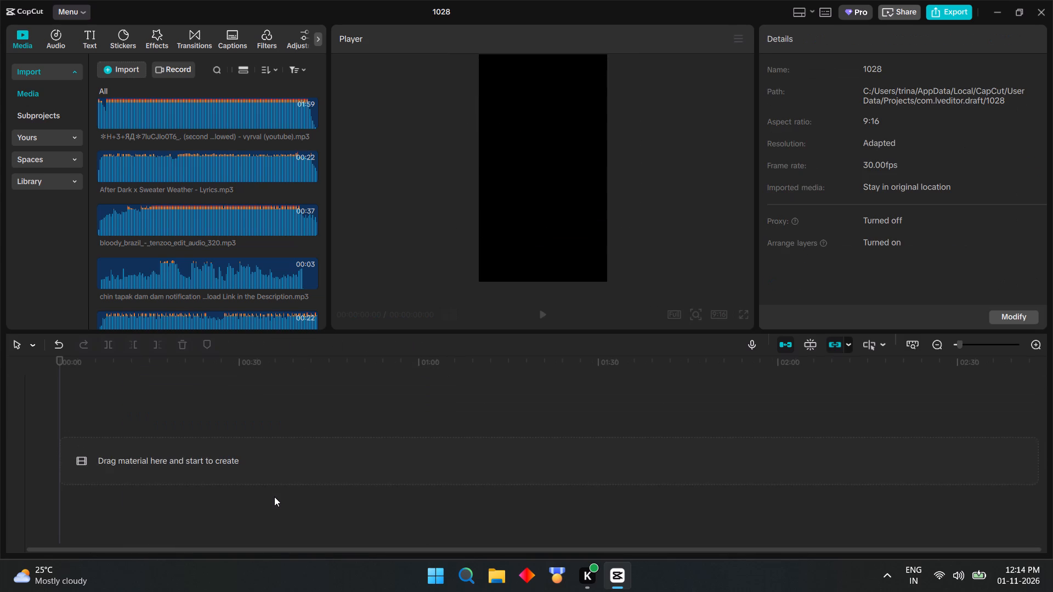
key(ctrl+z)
Move the 10-30-13.mov clip down onto the main track, directly after the 10-35-38.mov clip.
scroll(306, 444, up, 5)
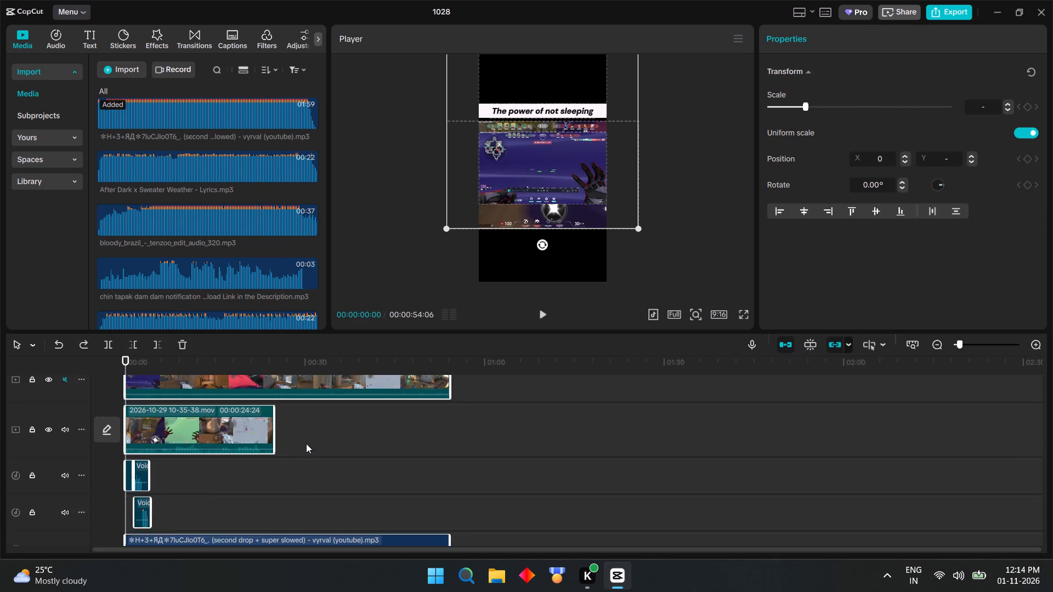
scroll(306, 443, up, 2)
click(301, 457)
click(179, 447)
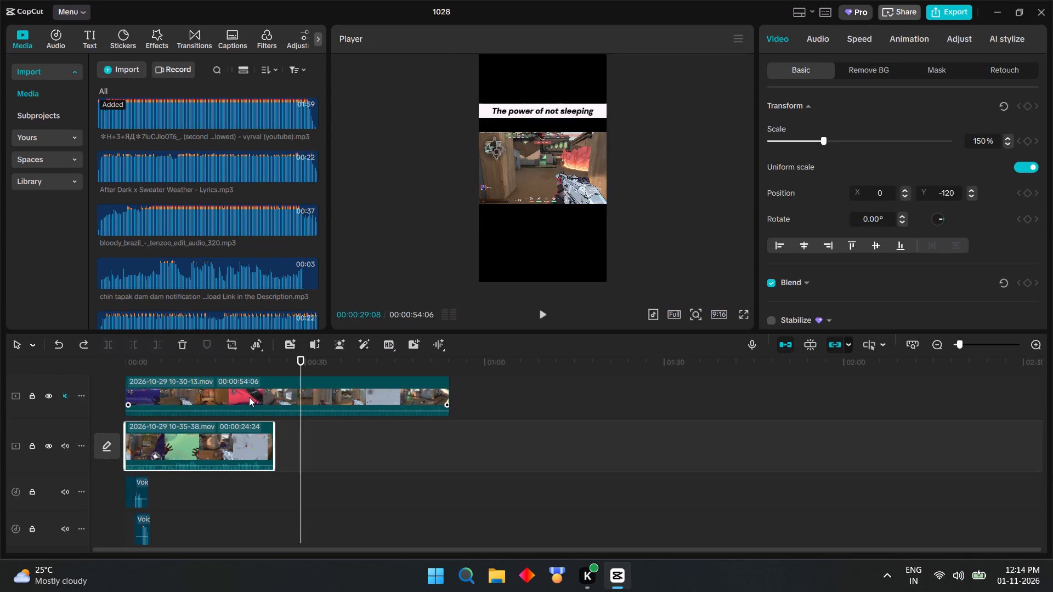
click(250, 391)
drag(250, 391, 240, 446)
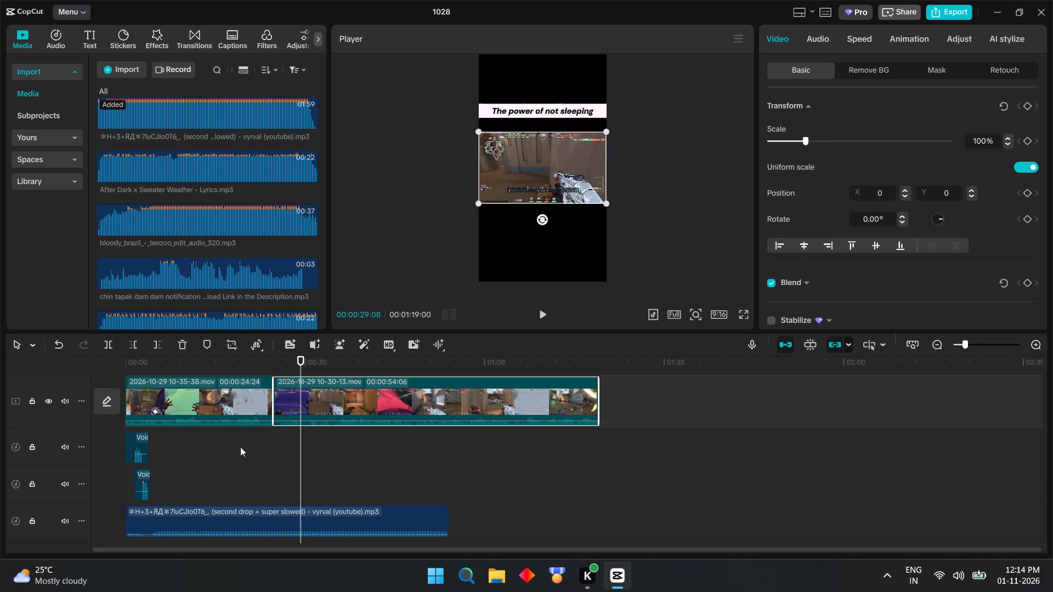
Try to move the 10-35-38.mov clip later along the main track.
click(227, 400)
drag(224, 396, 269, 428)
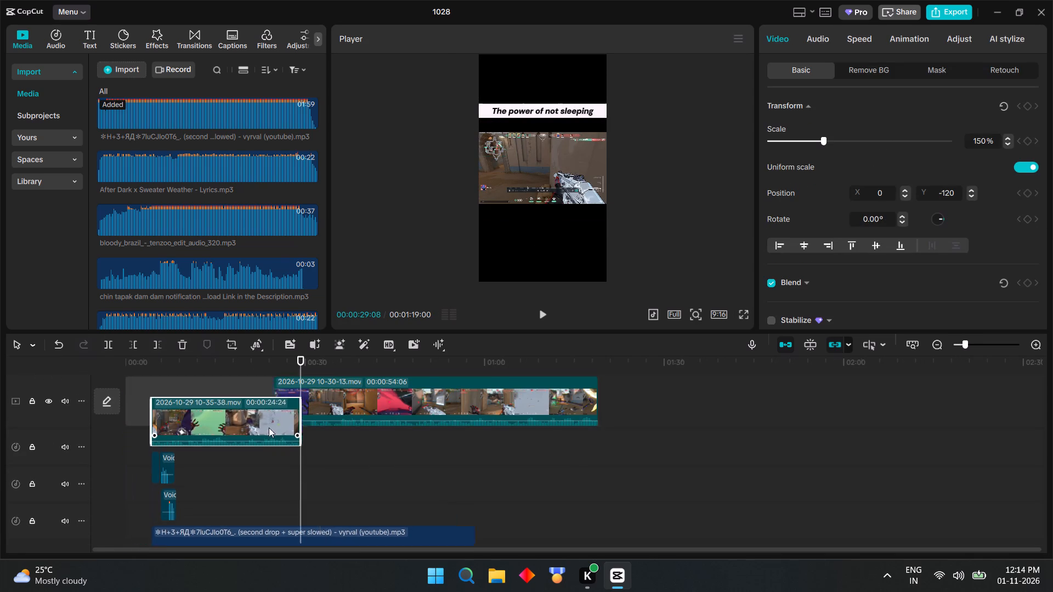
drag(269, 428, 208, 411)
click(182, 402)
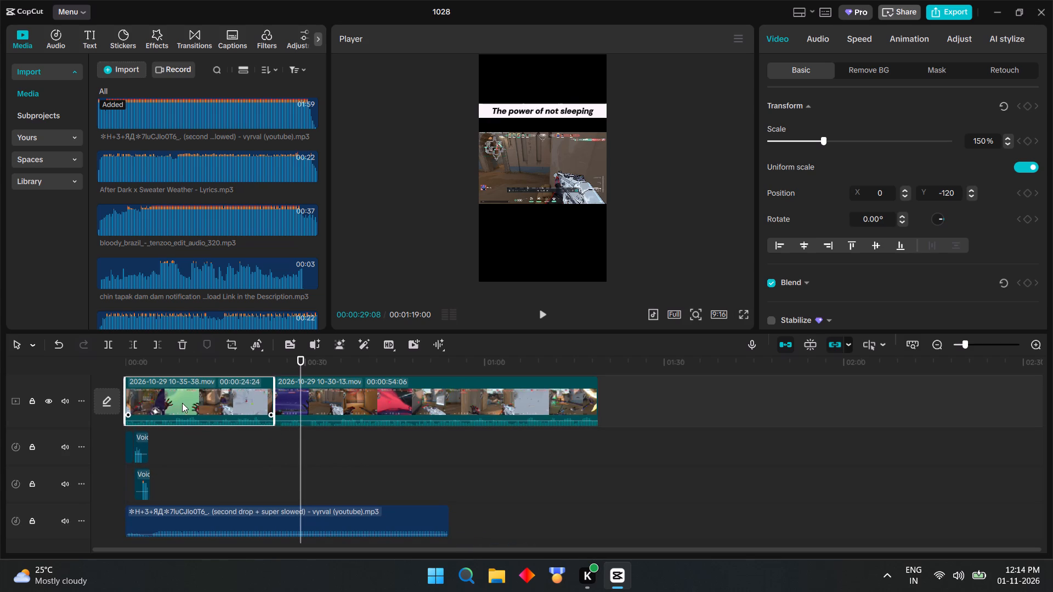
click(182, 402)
Move the 10-30-13.mov clip to the start of the main track, ahead of the 10-35-38.mov clip.
click(306, 400)
drag(337, 402, 230, 411)
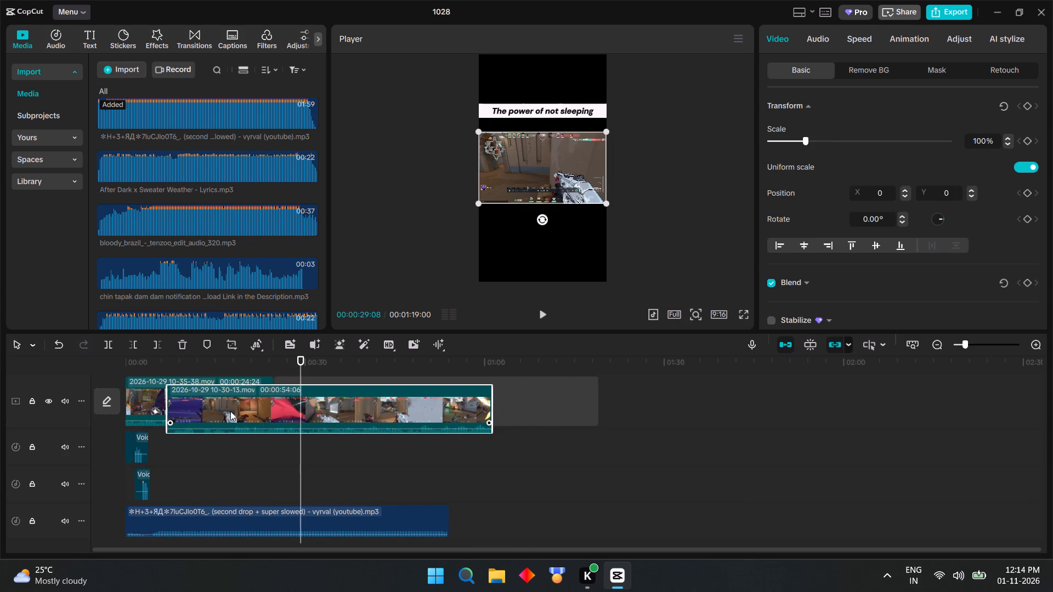
drag(230, 411, 145, 407)
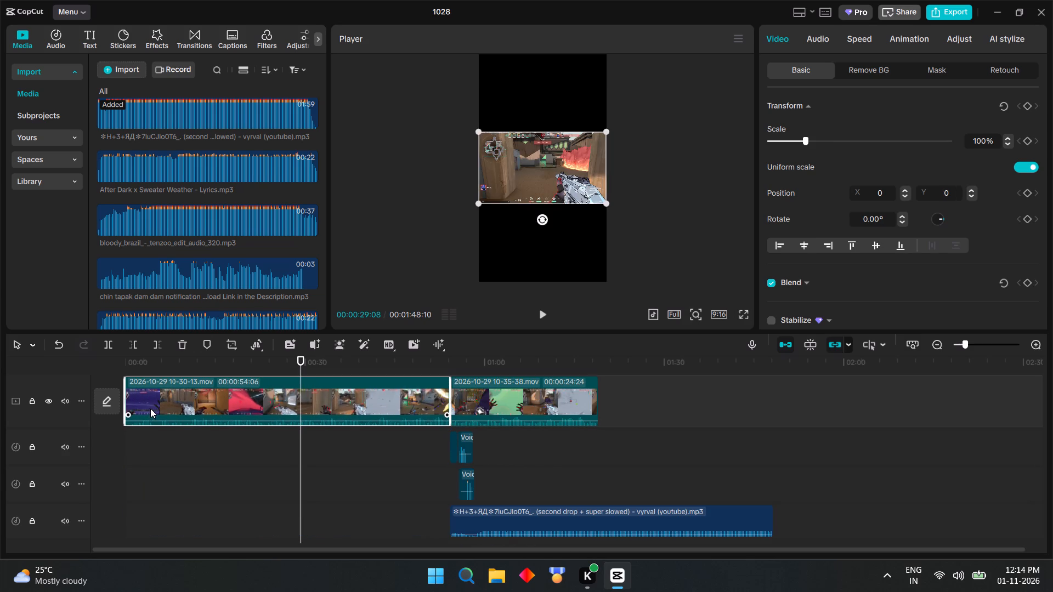
Move the voiceover clips and the music track together back to the start of the timeline.
scroll(910, 486, down, 2)
drag(830, 513, 449, 452)
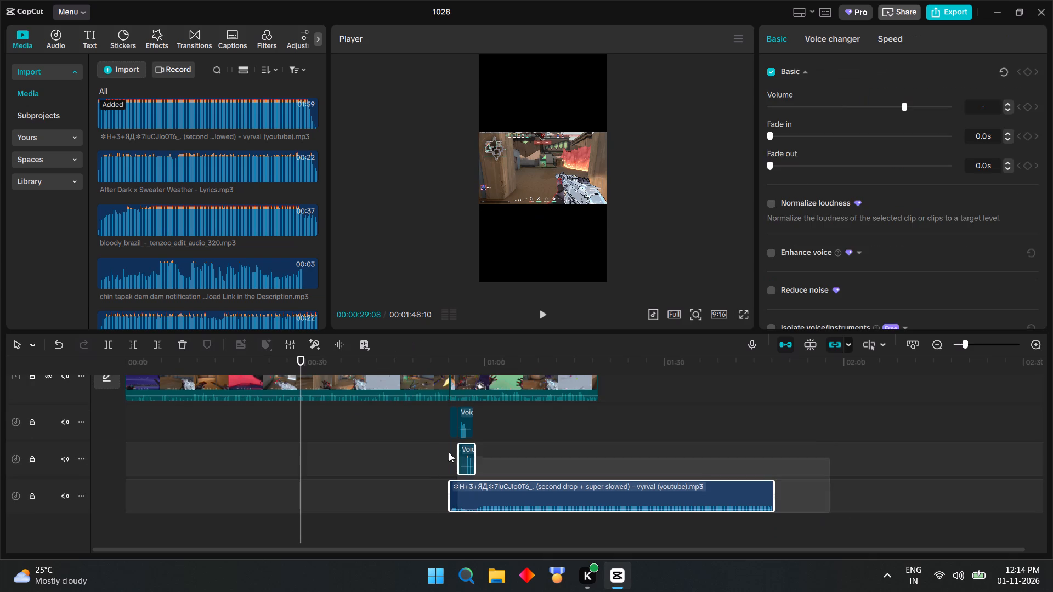
drag(449, 452, 431, 429)
drag(700, 492, 341, 486)
Move the "The power of not sleeping" title and the 1200x630wa.png overlay together to the start of the timeline.
scroll(473, 452, up, 6)
scroll(454, 407, up, 1)
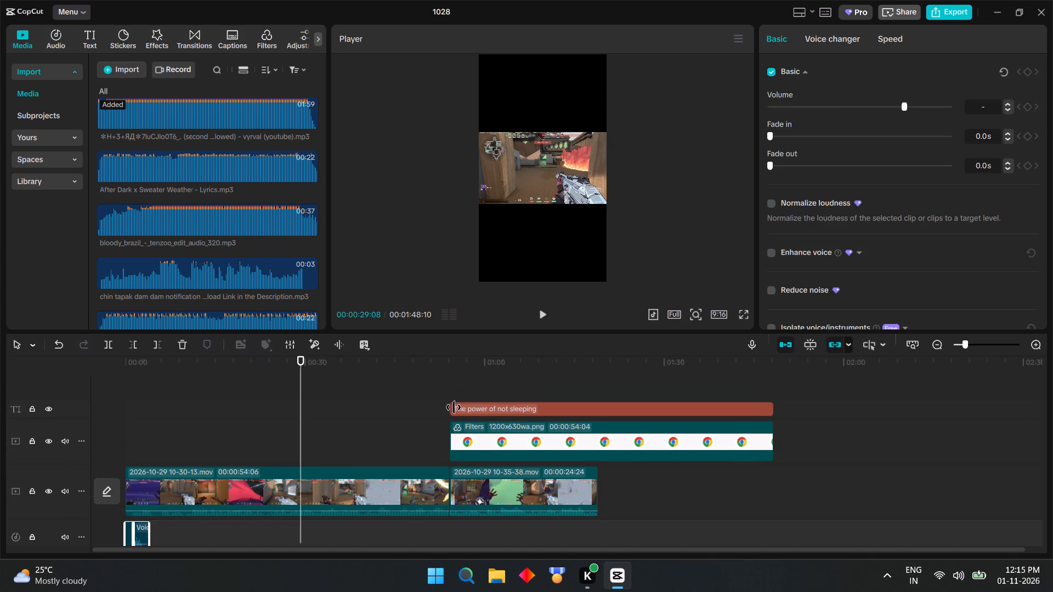
scroll(454, 407, up, 1)
drag(777, 473, 684, 405)
drag(692, 450, 369, 463)
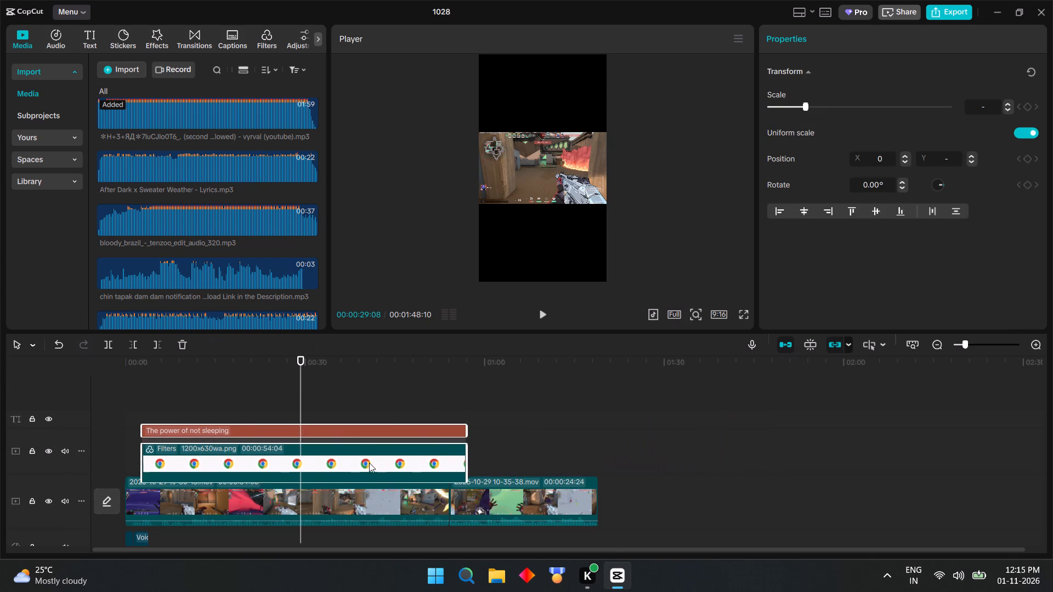
drag(369, 463, 342, 461)
Delete the 10-35-38.mov clip that follows the 10-30-13.mov clip on the main track.
scroll(527, 452, down, 1)
click(520, 477)
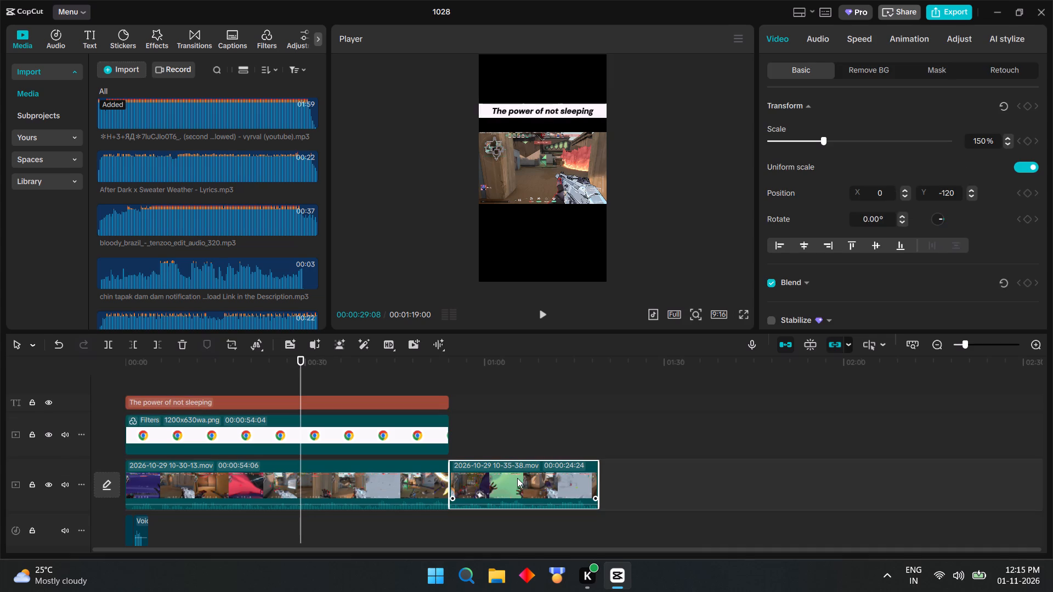
scroll(524, 473, down, 8)
scroll(526, 482, up, 4)
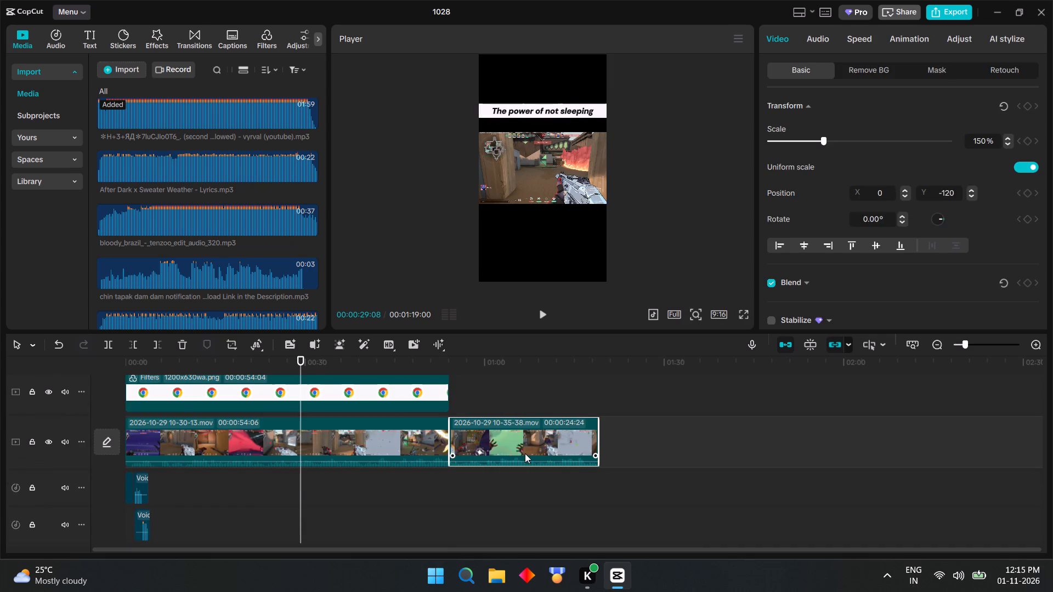
click(522, 437)
key(BackSpace)
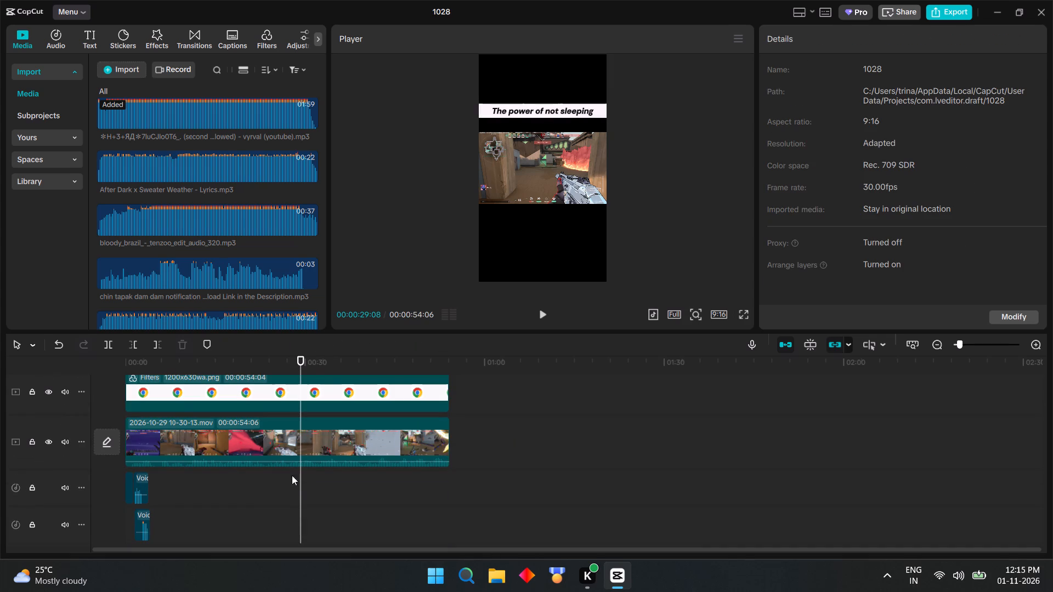
Preview the video from its start, and enlarge the 10-30-13.mov clip in the frame to 130% scale.
drag(302, 485, 1, 450)
click(544, 321)
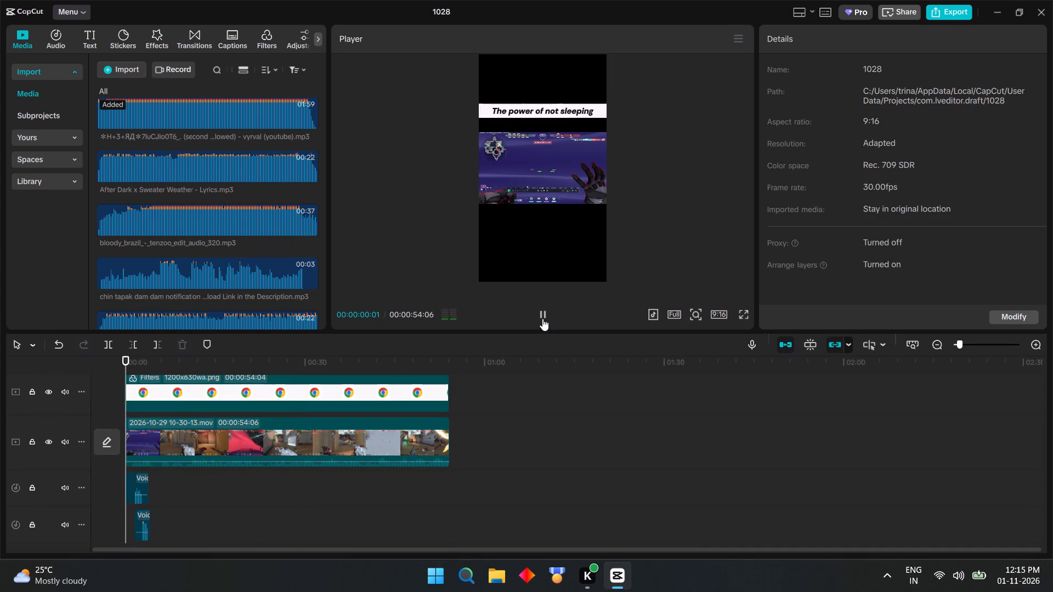
click(739, 310)
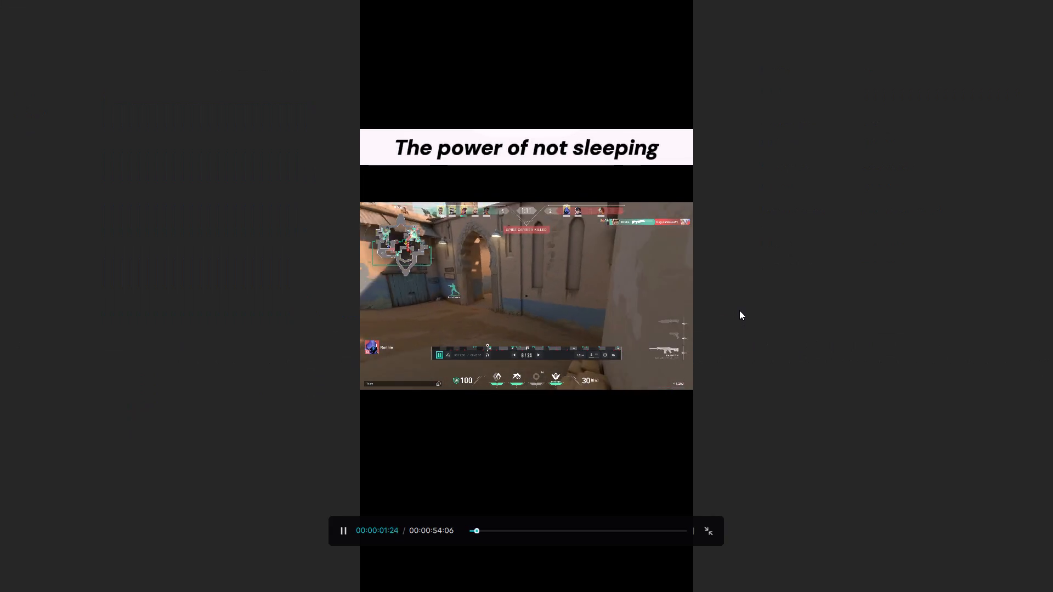
click(714, 530)
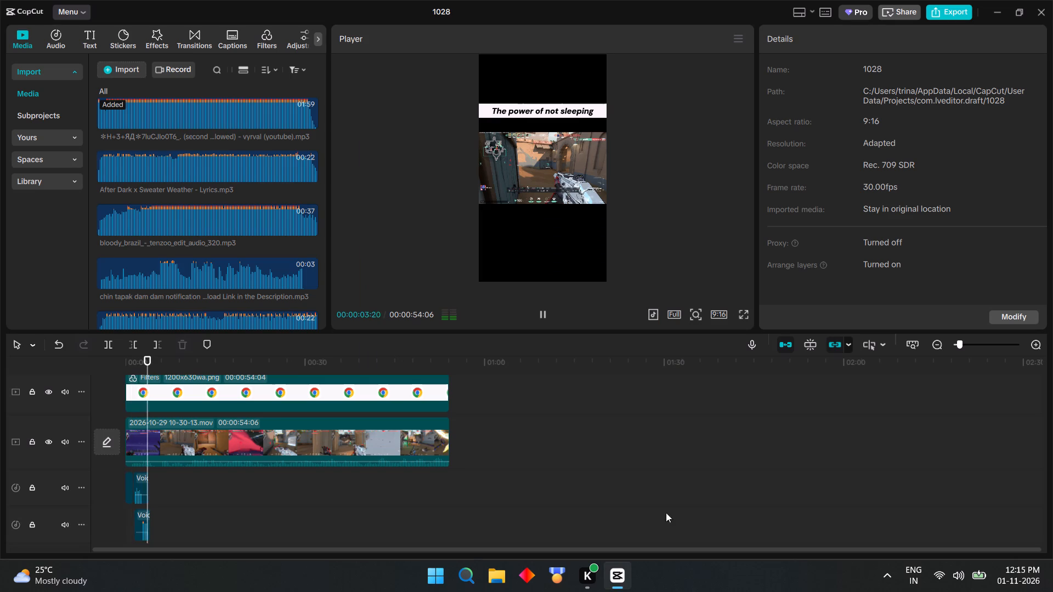
click(366, 446)
drag(603, 202, 609, 205)
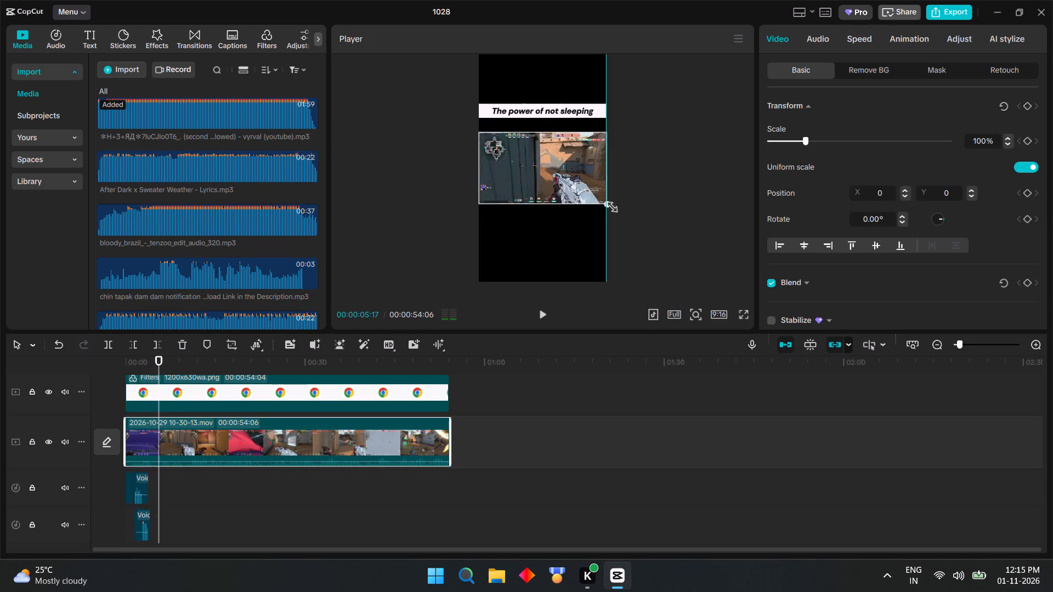
drag(609, 205, 623, 226)
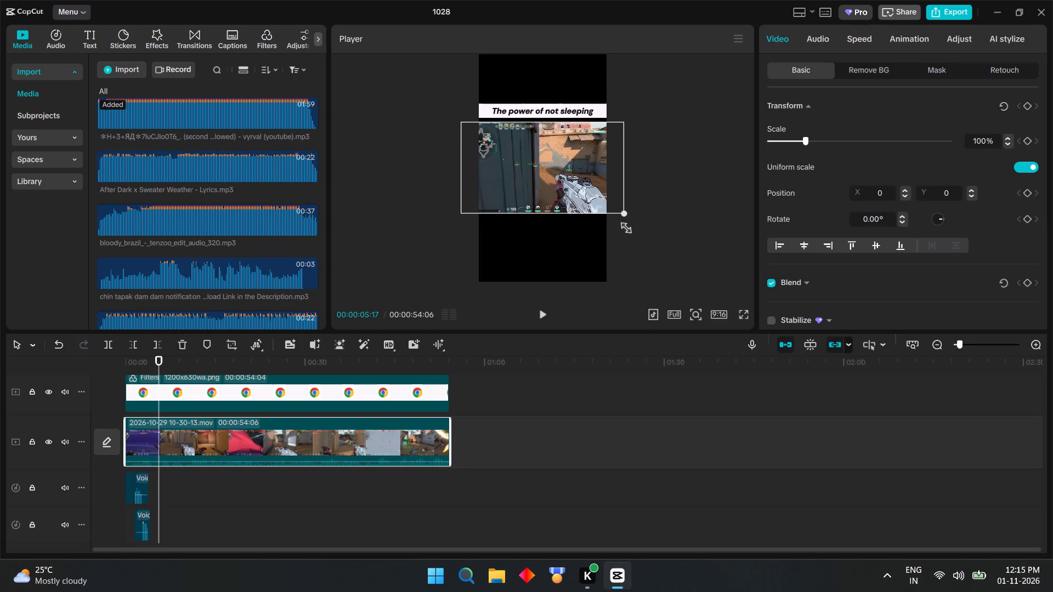
drag(623, 226, 624, 228)
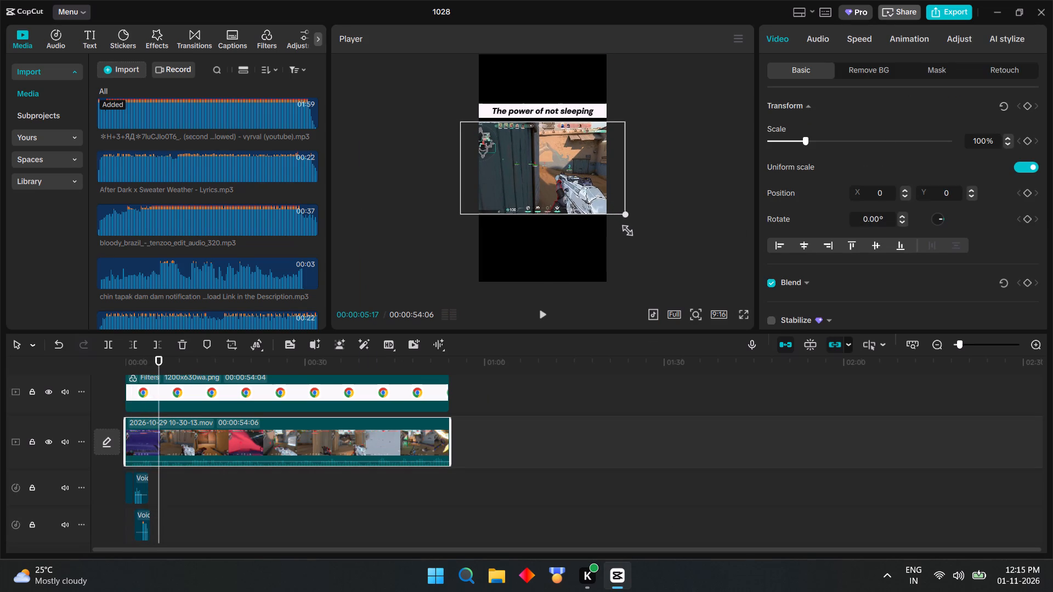
drag(624, 228, 624, 230)
Review the rescaled gameplay in full screen, and play the video from the start to check the edit.
click(204, 491)
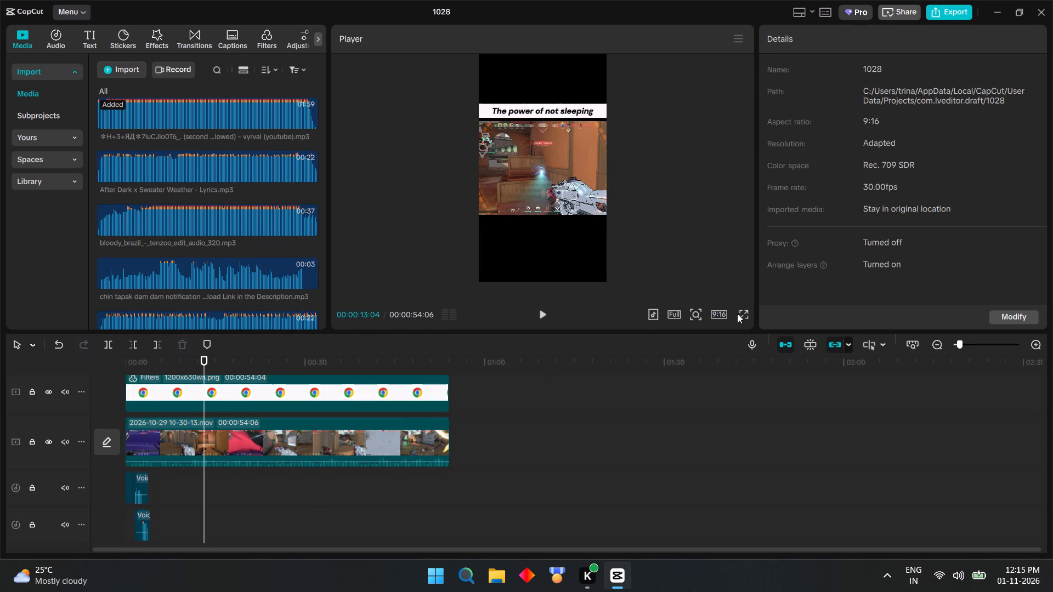
click(741, 311)
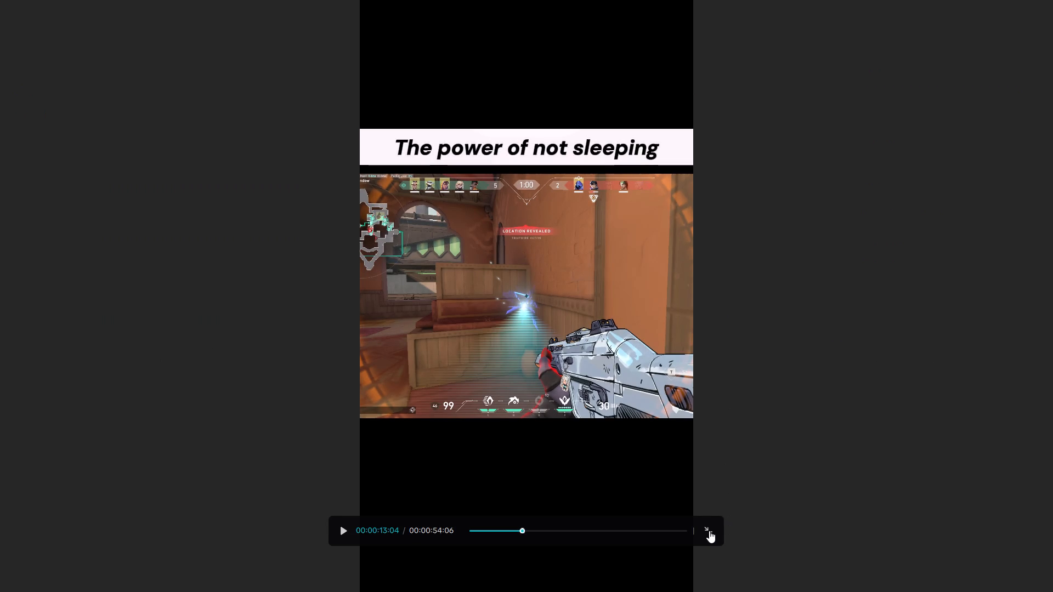
click(709, 530)
drag(203, 359, 0, 357)
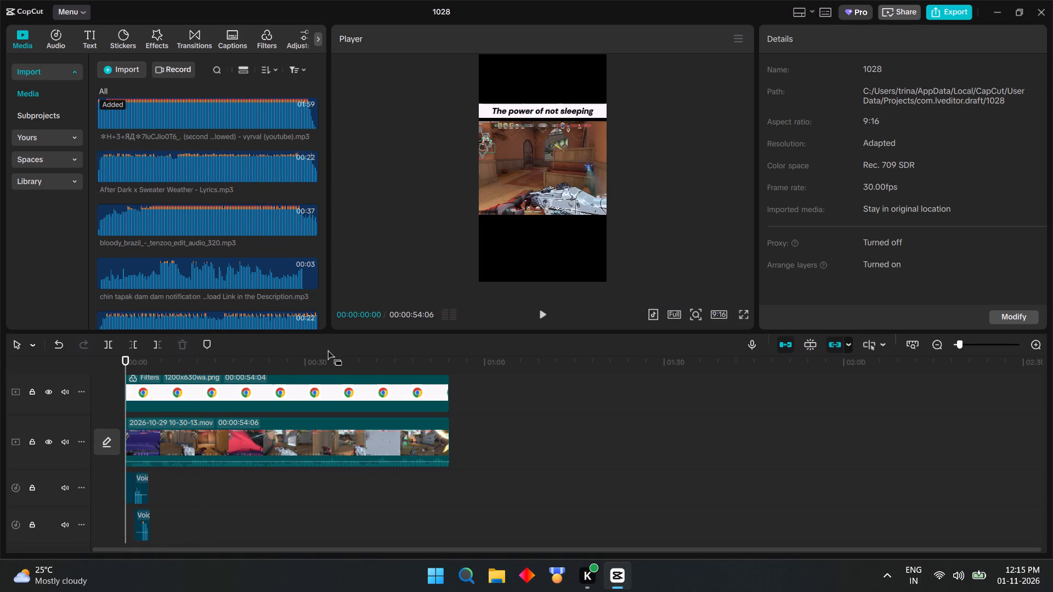
click(743, 316)
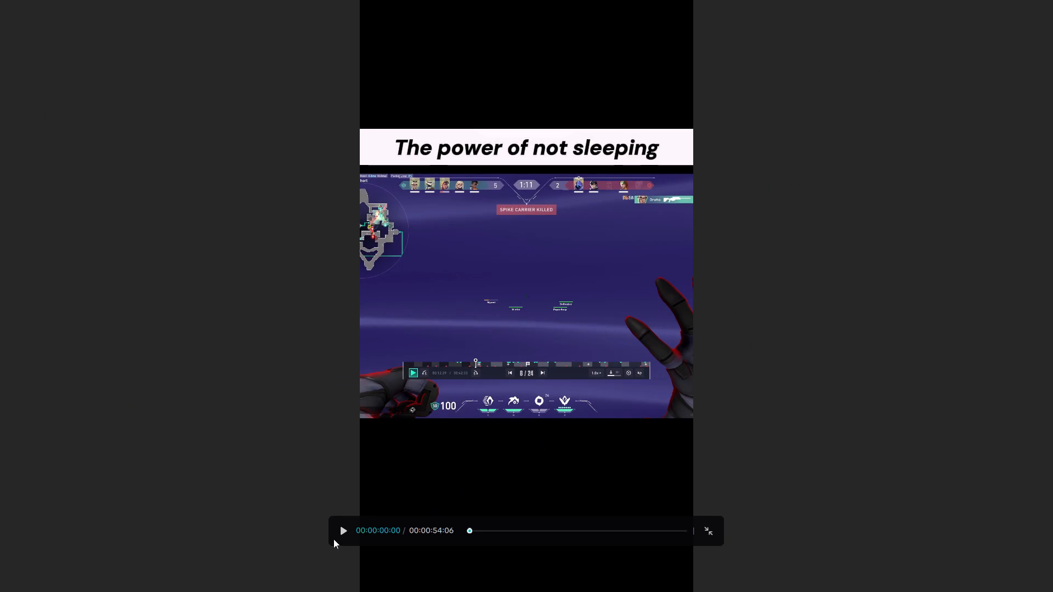
click(342, 529)
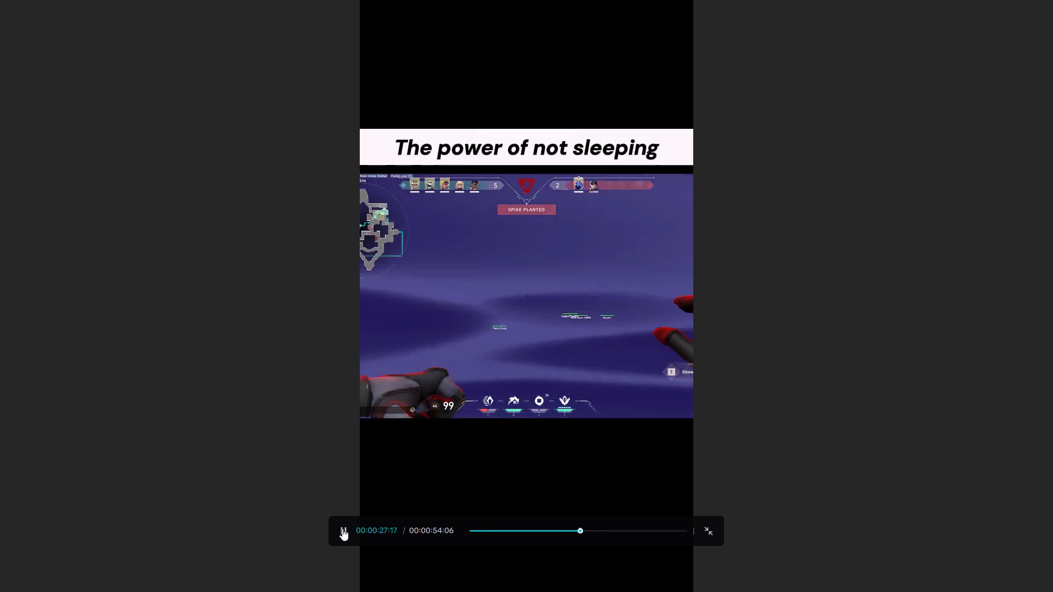
click(710, 528)
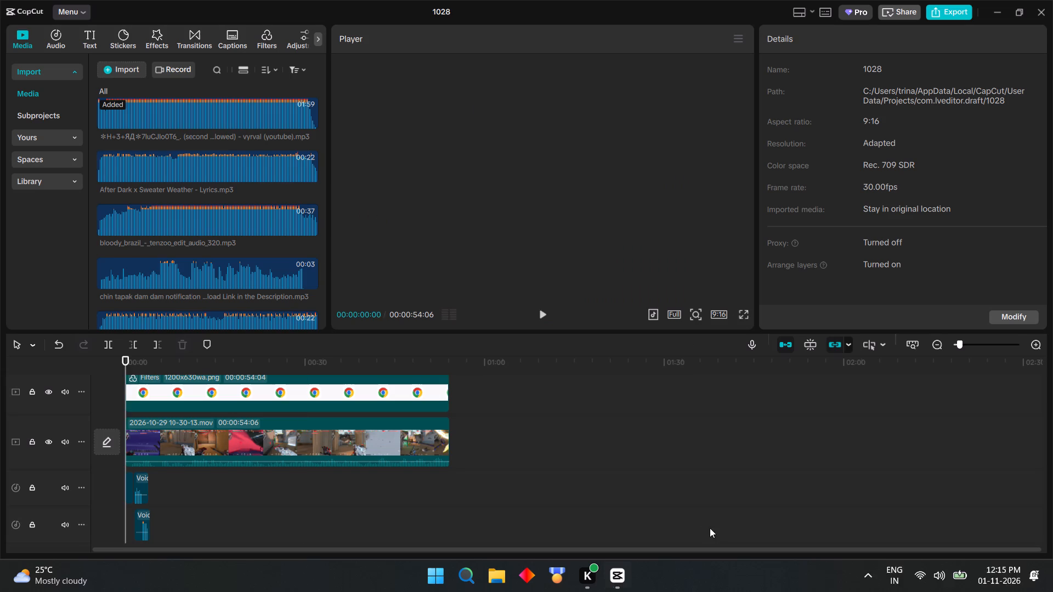
click(543, 310)
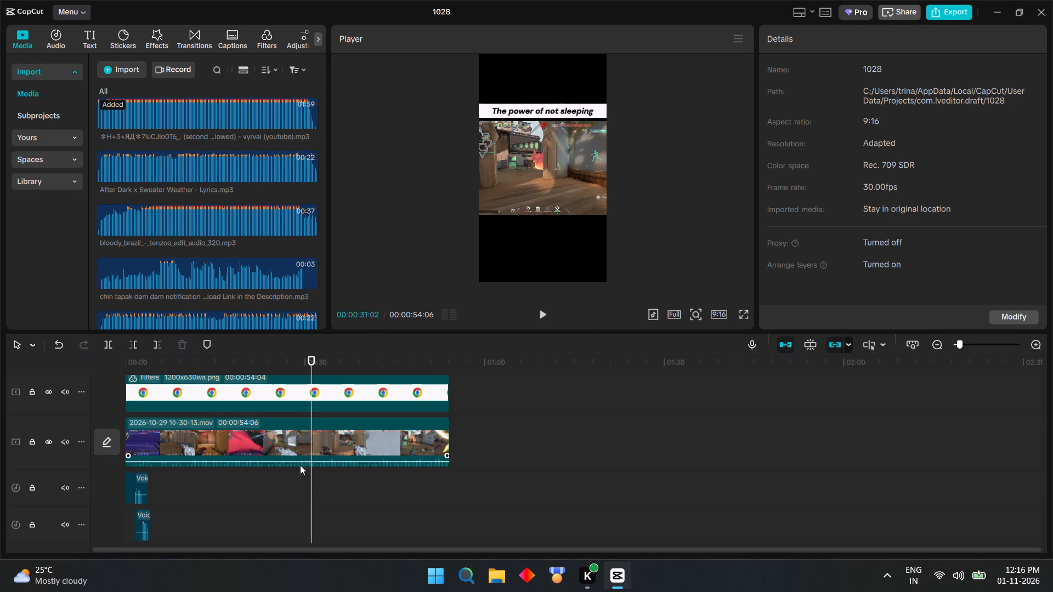
drag(312, 480, 0, 469)
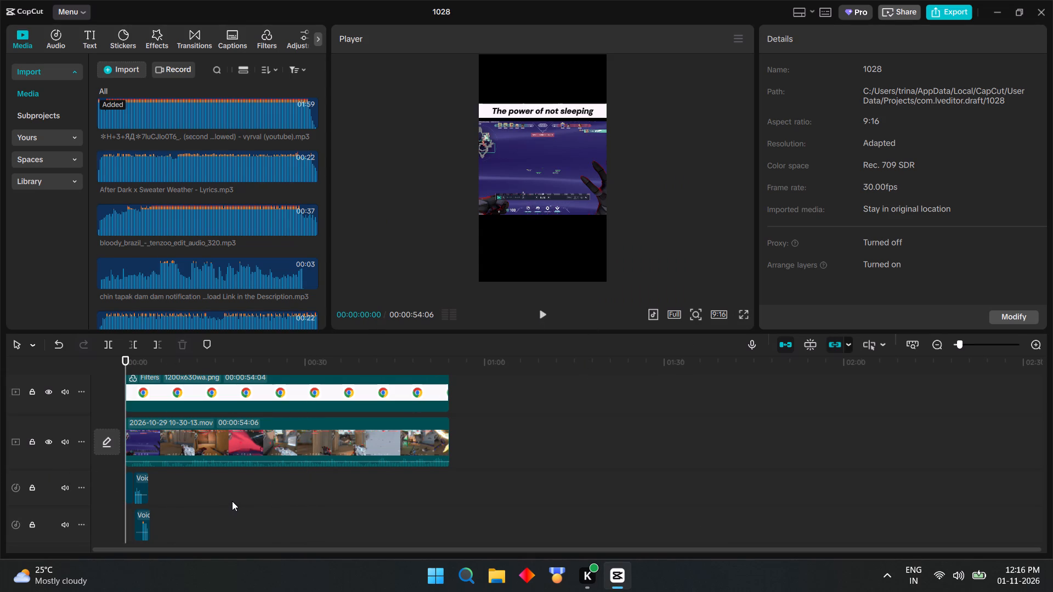
Trim the beginning of the 10-30-13.mov clip so that its duration is 00:00:53:00.
ctrl+scroll(239, 497, up, 9)
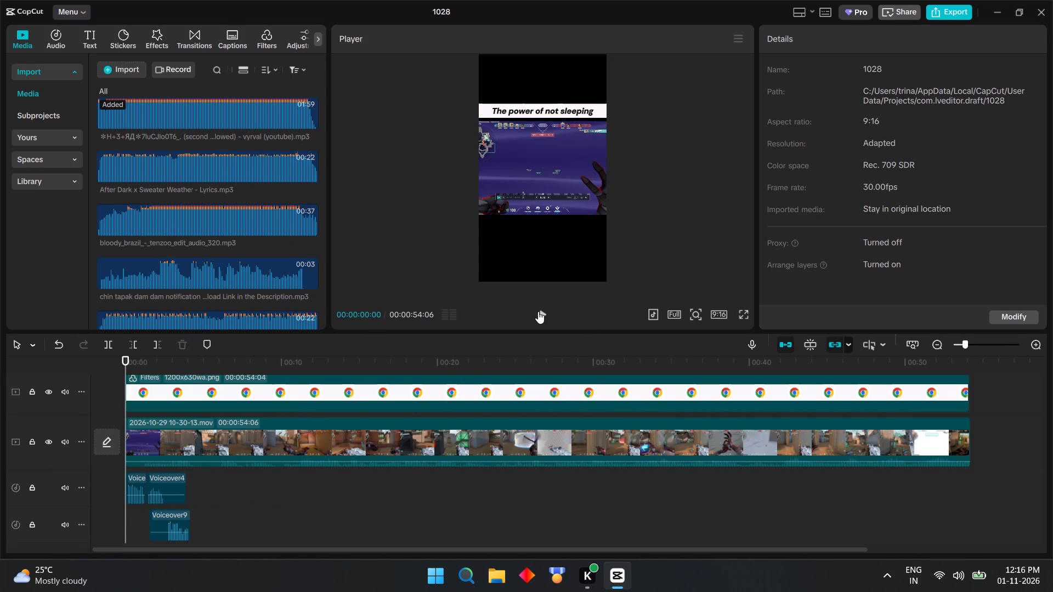
click(133, 440)
drag(124, 437, 134, 437)
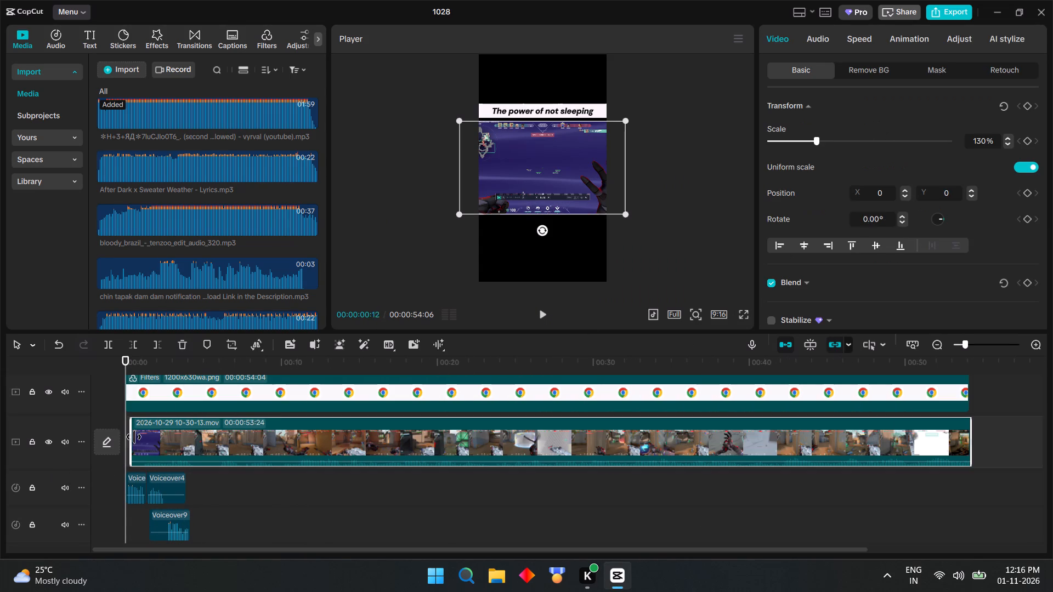
drag(134, 437, 145, 435)
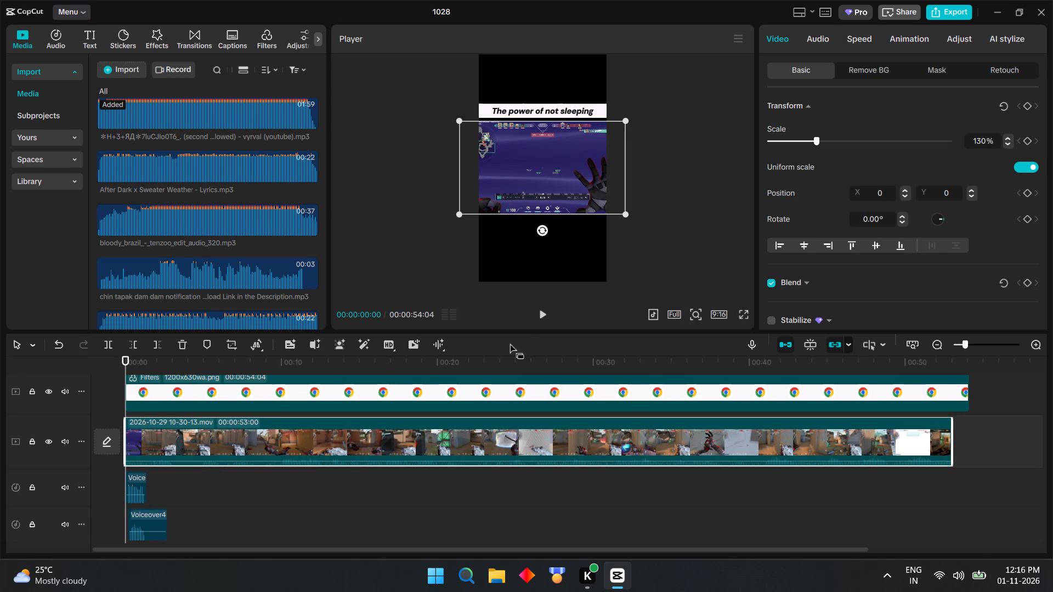
Play the opening seconds, and delete all the old voiceover clips above the music track.
click(539, 311)
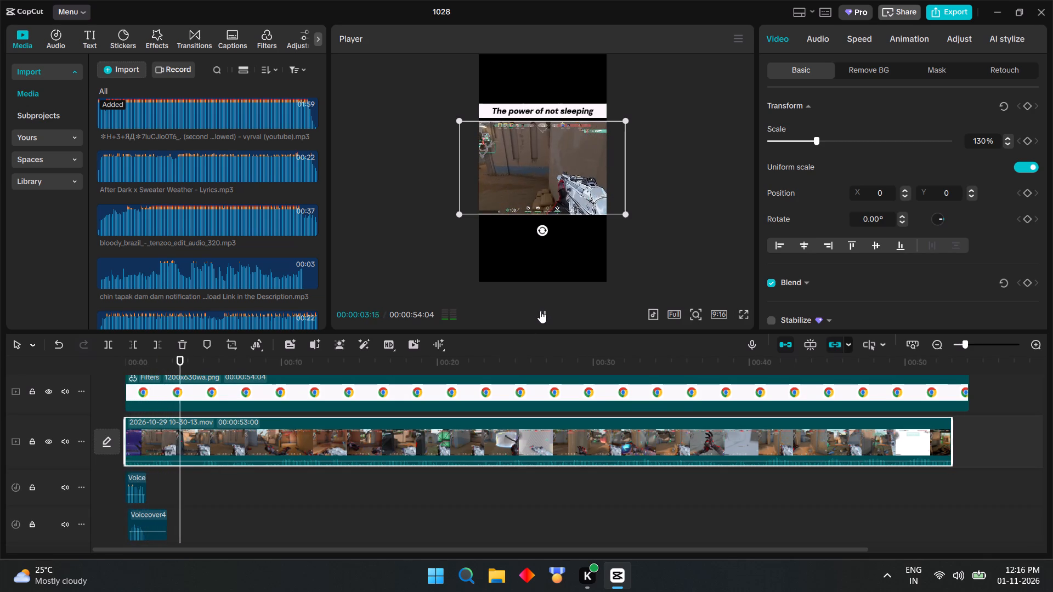
click(540, 311)
scroll(227, 500, down, 5)
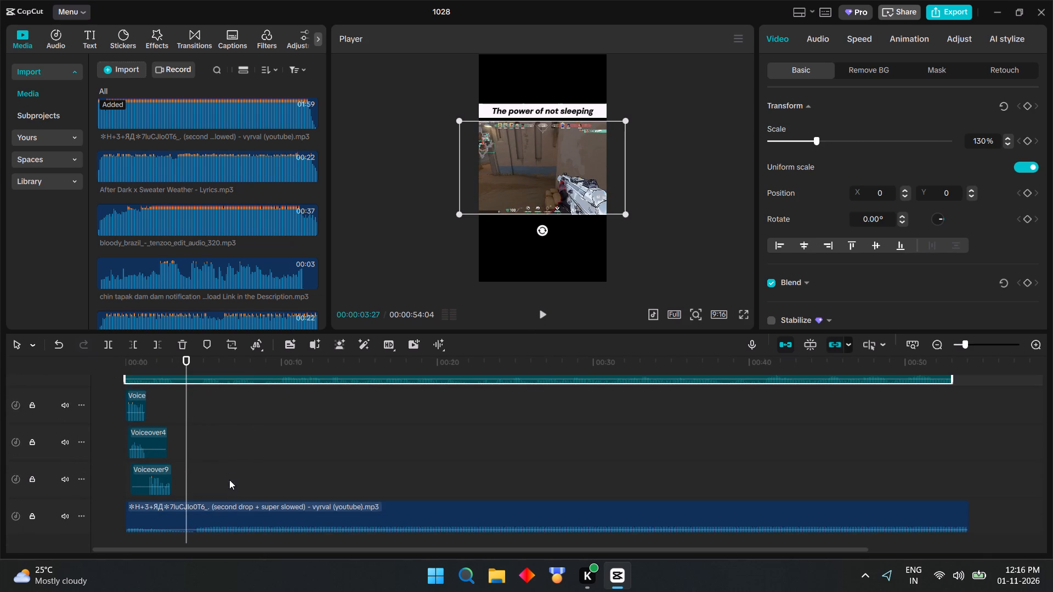
drag(228, 476, 121, 408)
key(BackSpace)
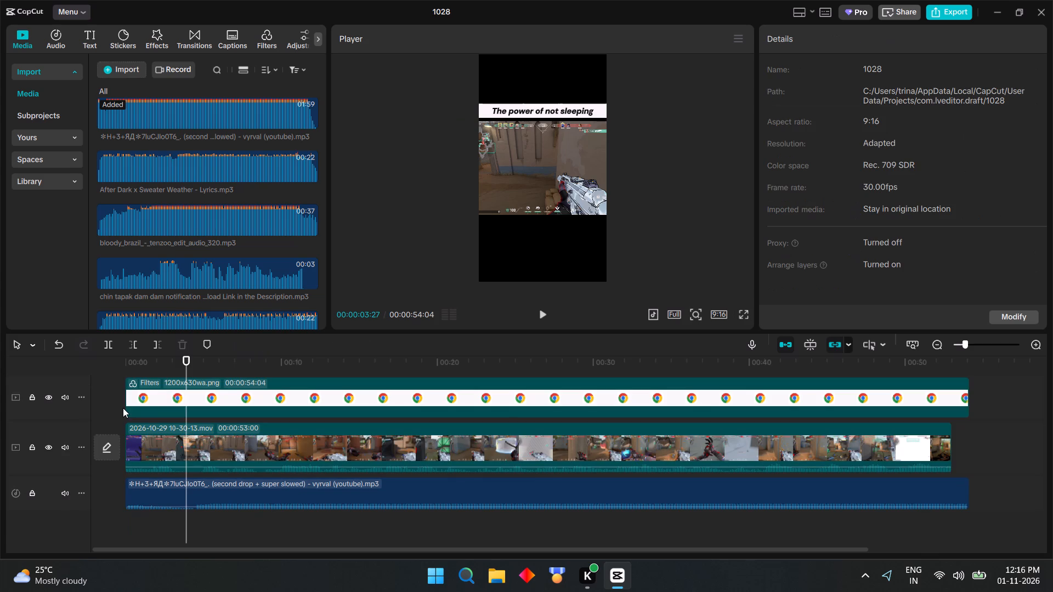
Set up a voiceover recording from the start of the timeline with Echo reduction and Mute project enabled.
click(170, 517)
drag(173, 518, 5, 508)
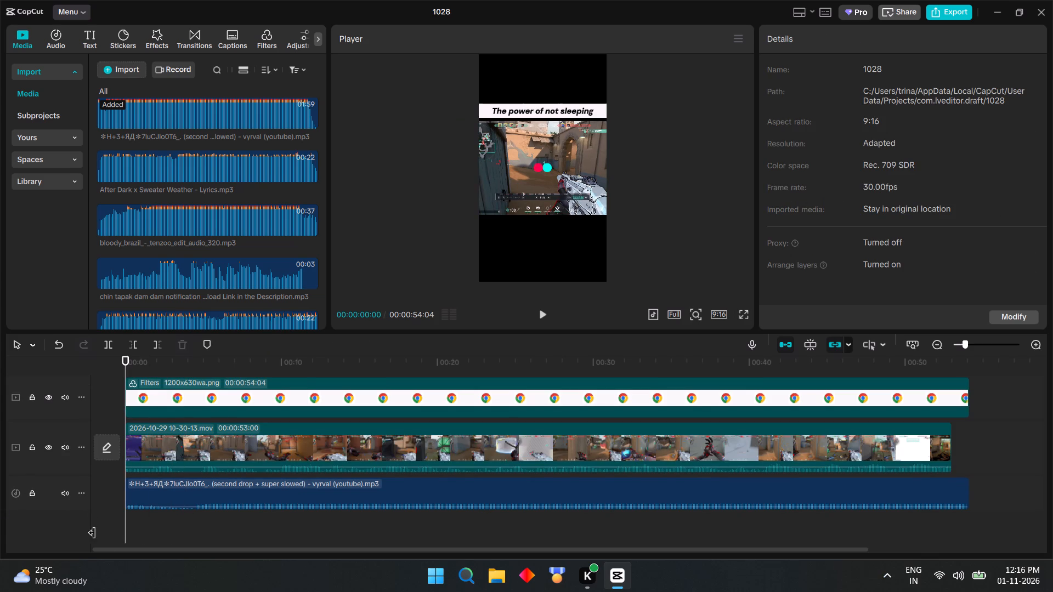
click(749, 343)
click(824, 284)
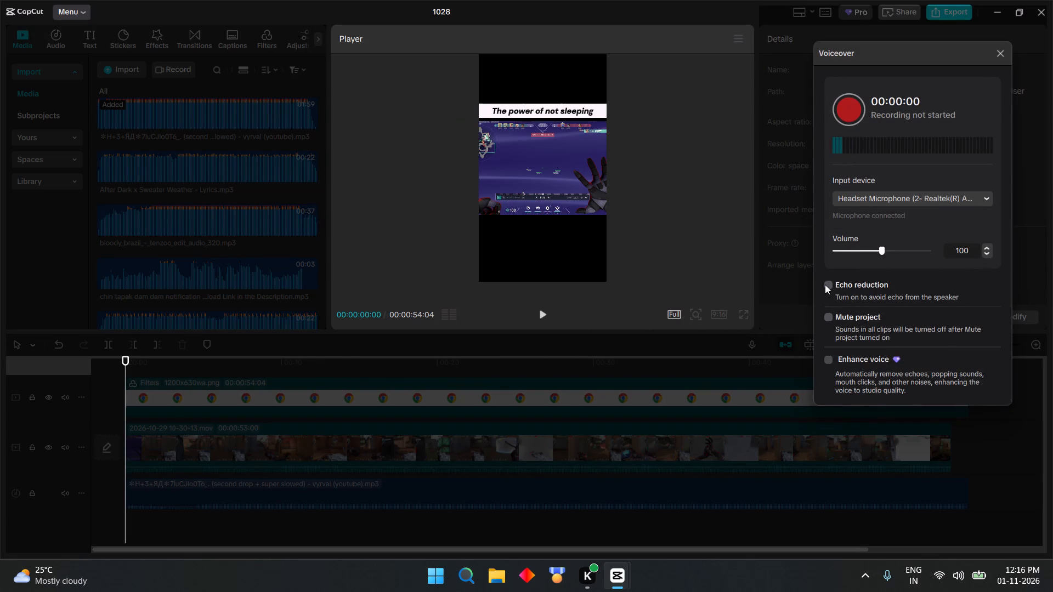
click(829, 317)
Turn off Echo reduction, record a voiceover of about 10.5 seconds, and close the recorder.
click(848, 119)
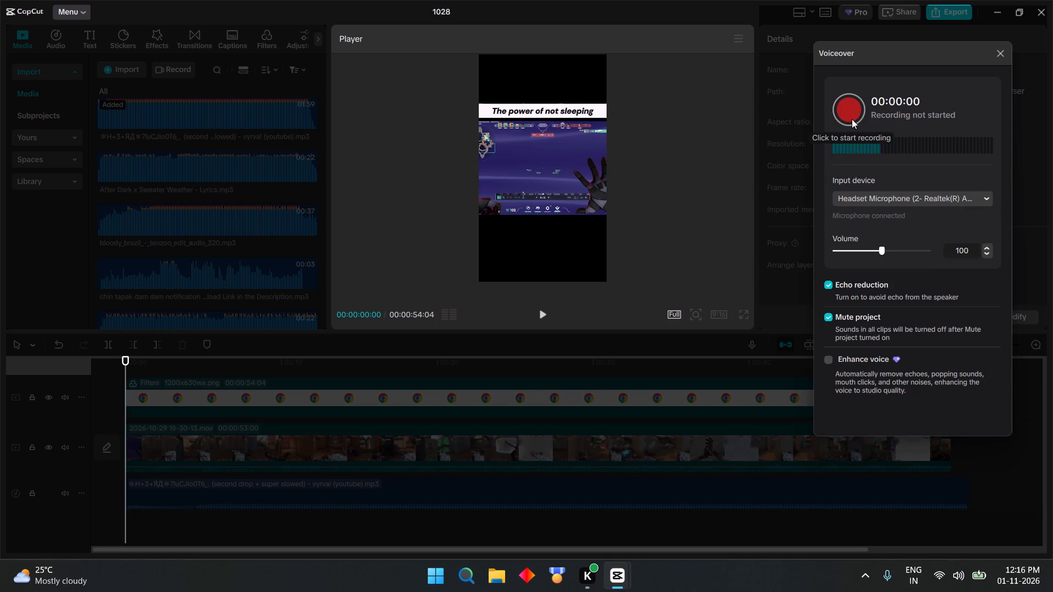
click(852, 118)
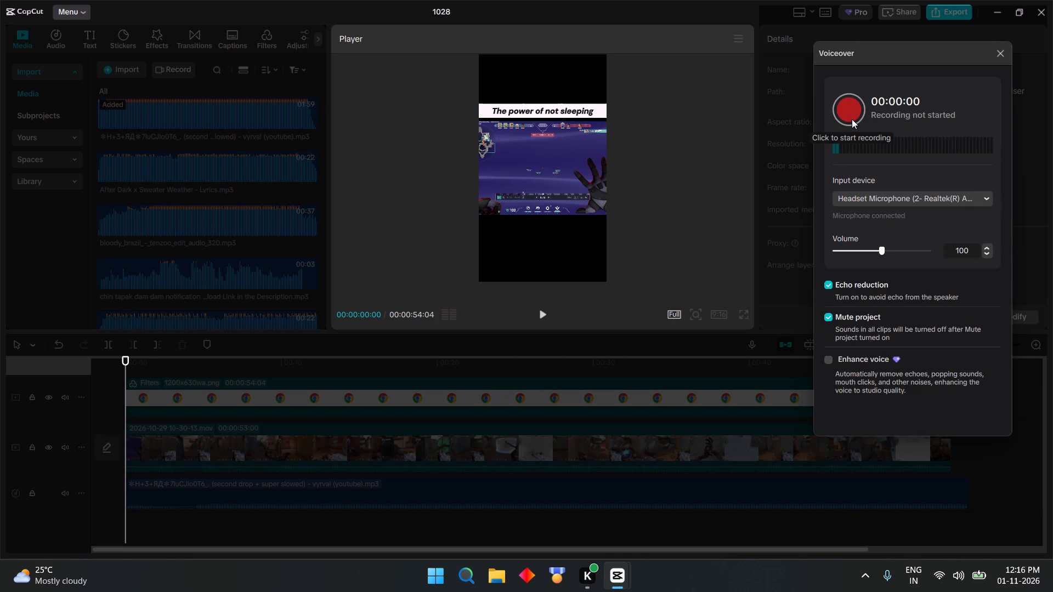
click(845, 111)
click(830, 287)
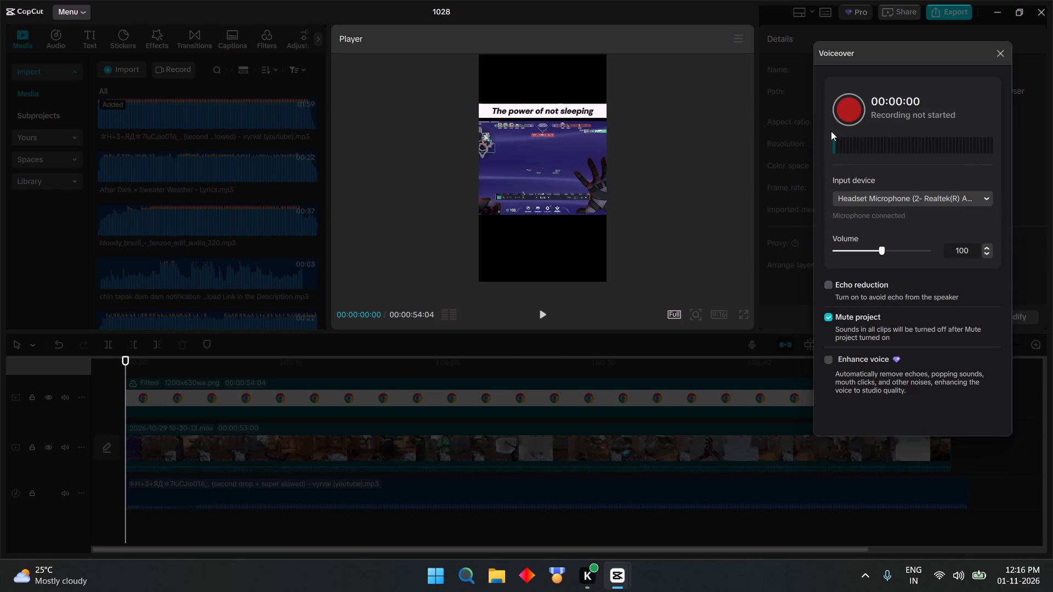
click(847, 112)
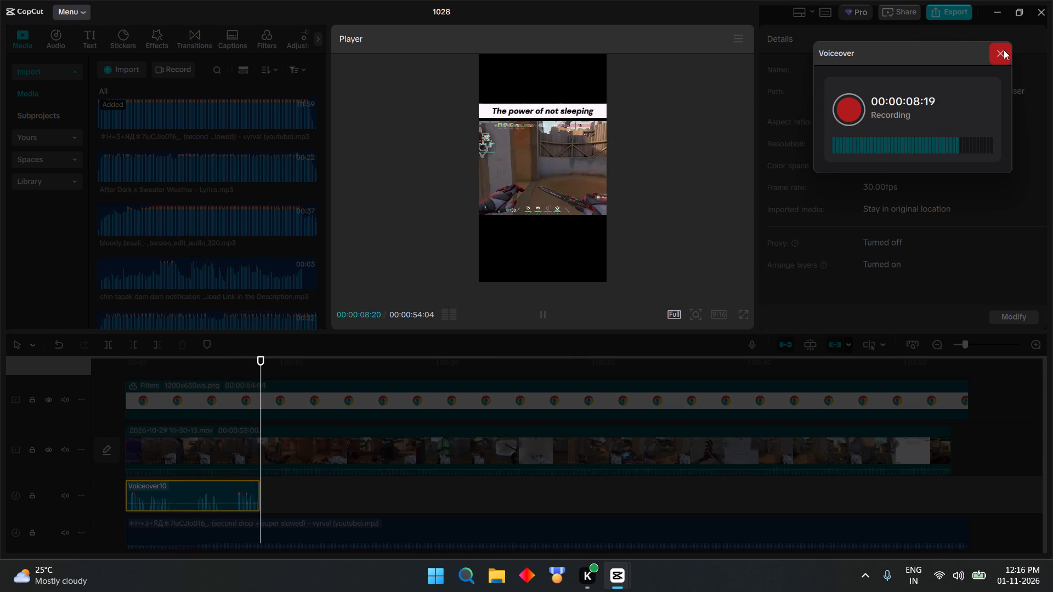
click(854, 112)
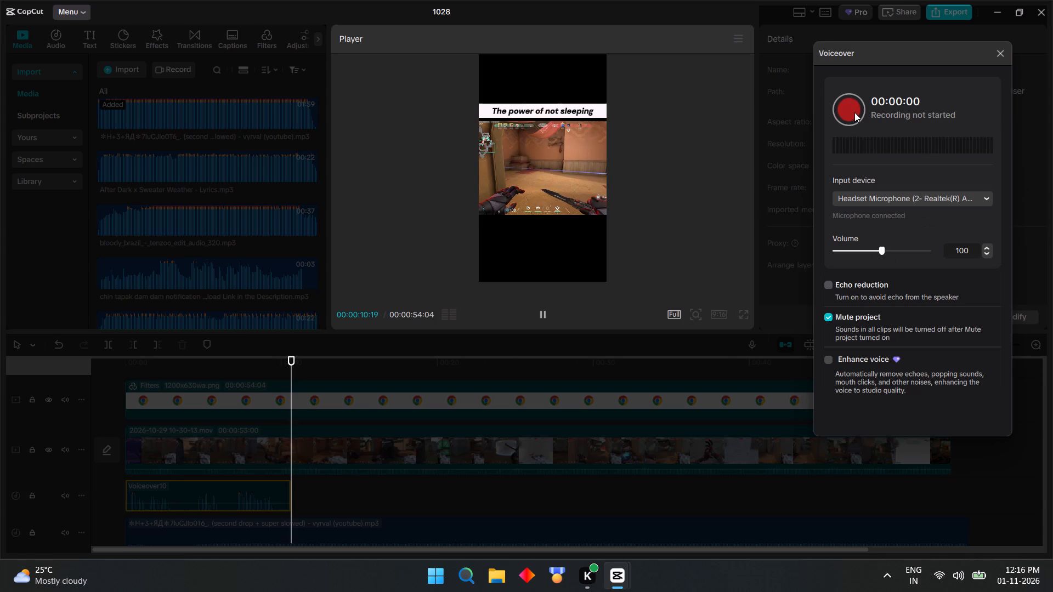
click(992, 54)
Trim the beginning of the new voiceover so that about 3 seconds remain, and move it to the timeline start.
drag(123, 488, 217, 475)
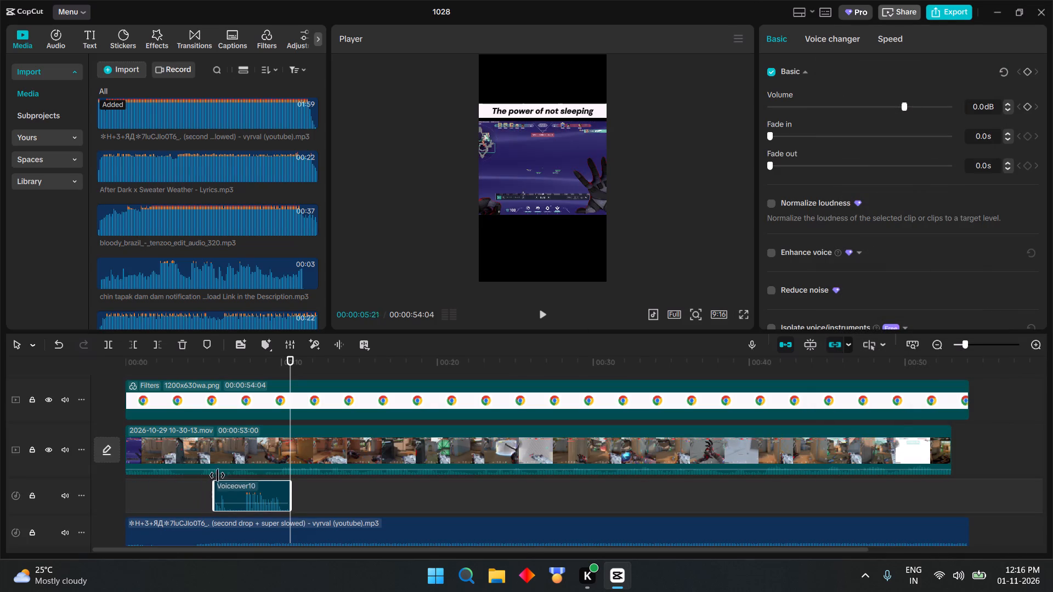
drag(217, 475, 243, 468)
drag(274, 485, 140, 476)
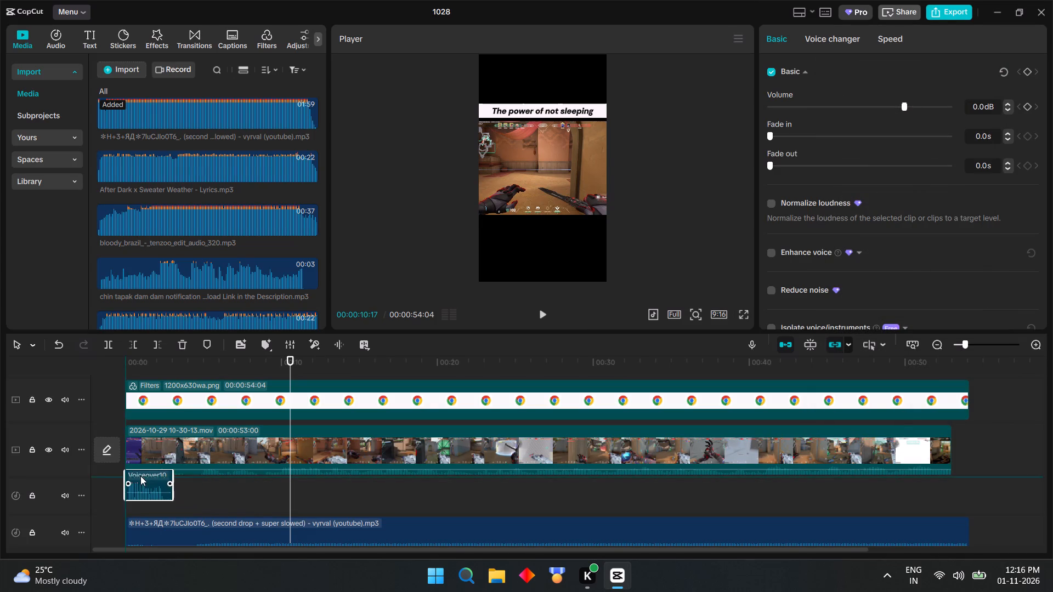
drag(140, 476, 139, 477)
Play the opening seconds from the timeline start, and delete the voiceover clip above the music track.
drag(287, 367, 0, 374)
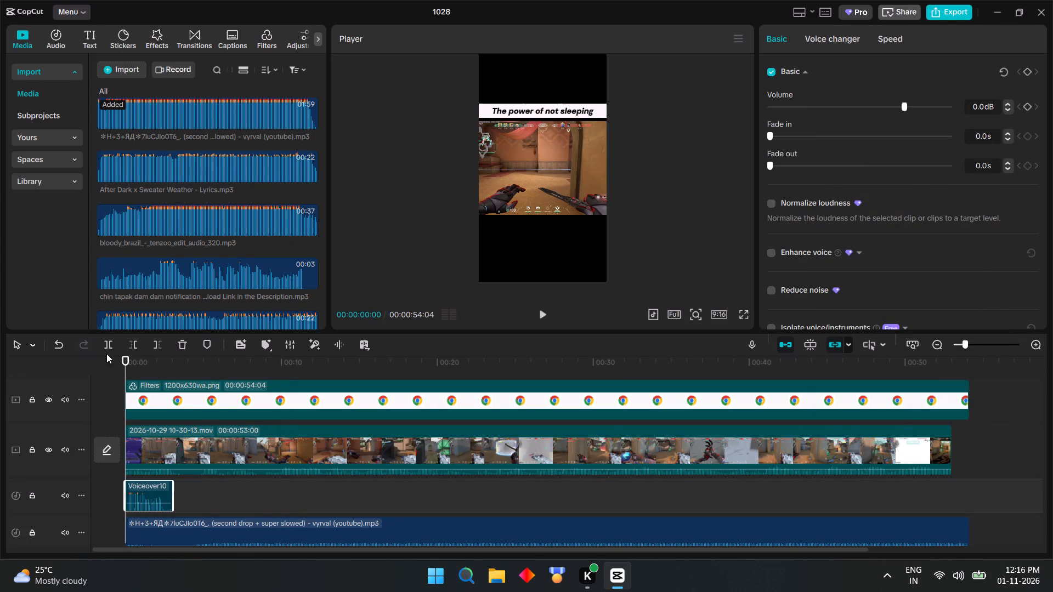
click(550, 316)
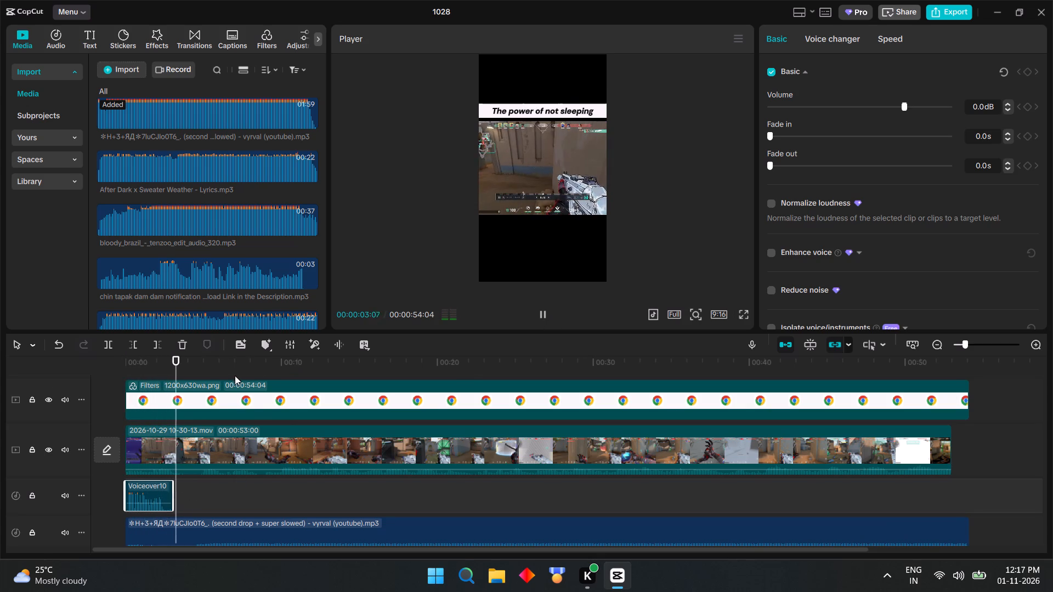
double_click(197, 496)
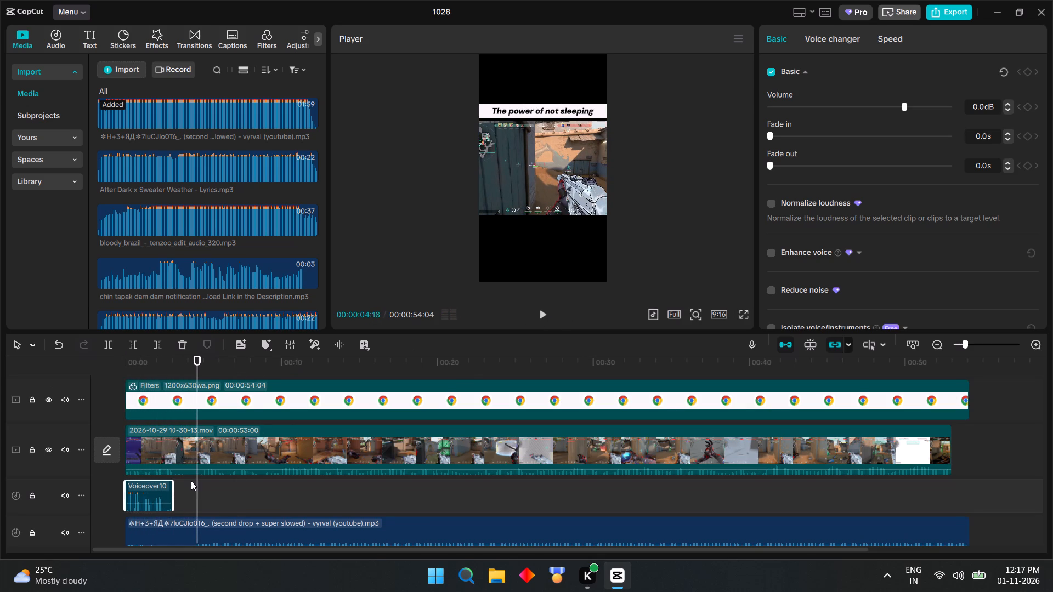
key(BackSpace)
Play the project from 00:00:34:24 to review the closing part of the gameplay.
click(170, 513)
drag(169, 519, 240, 518)
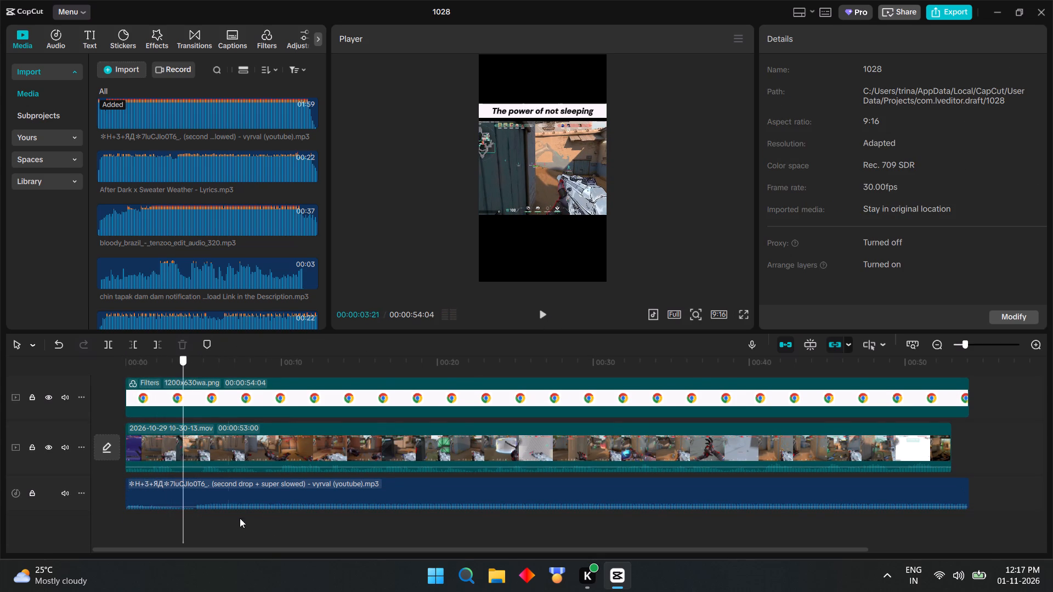
drag(240, 518, 668, 508)
click(848, 508)
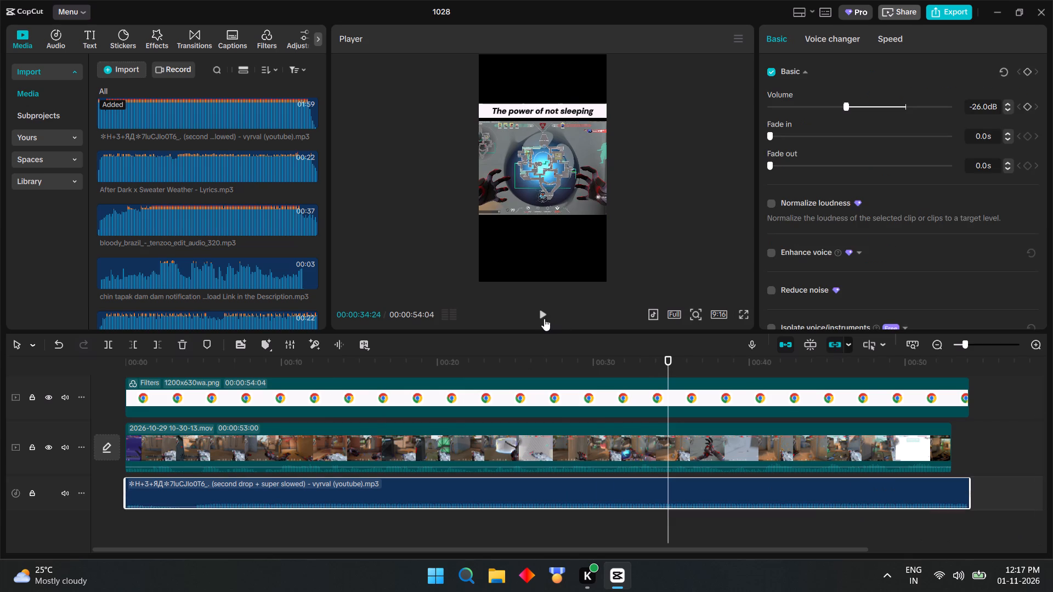
click(536, 314)
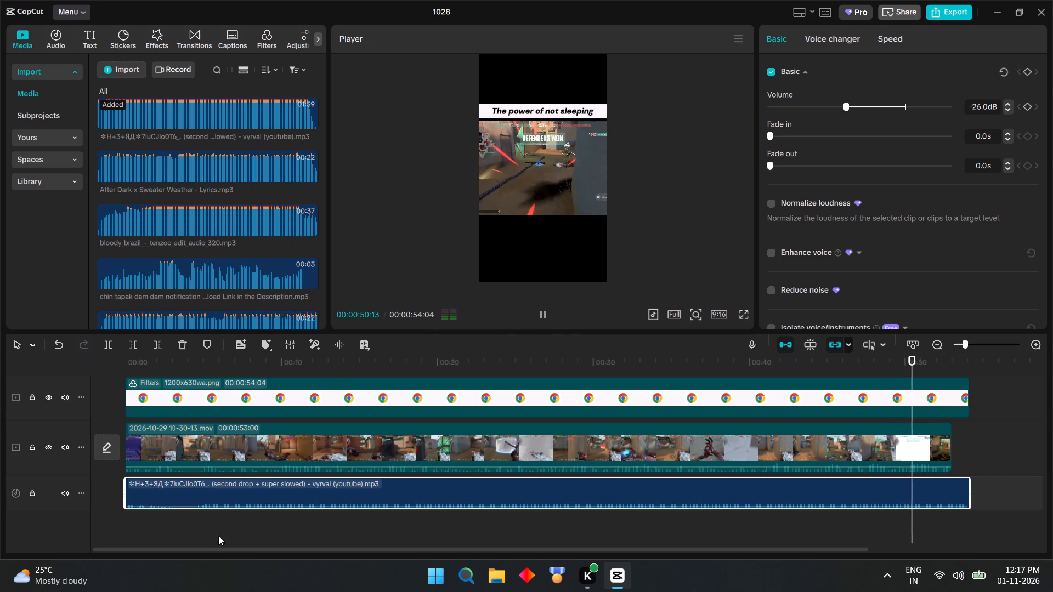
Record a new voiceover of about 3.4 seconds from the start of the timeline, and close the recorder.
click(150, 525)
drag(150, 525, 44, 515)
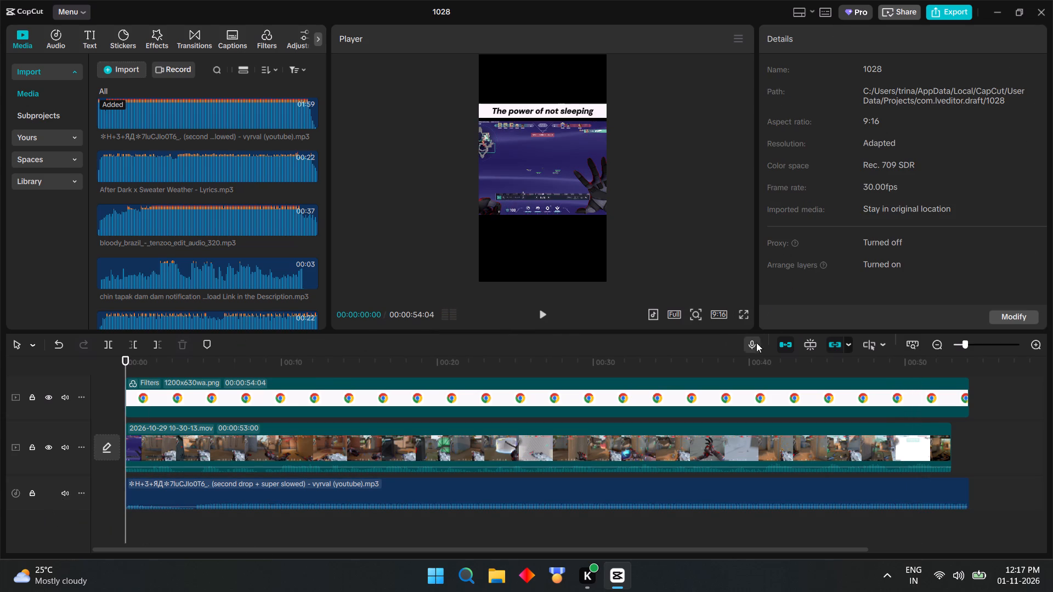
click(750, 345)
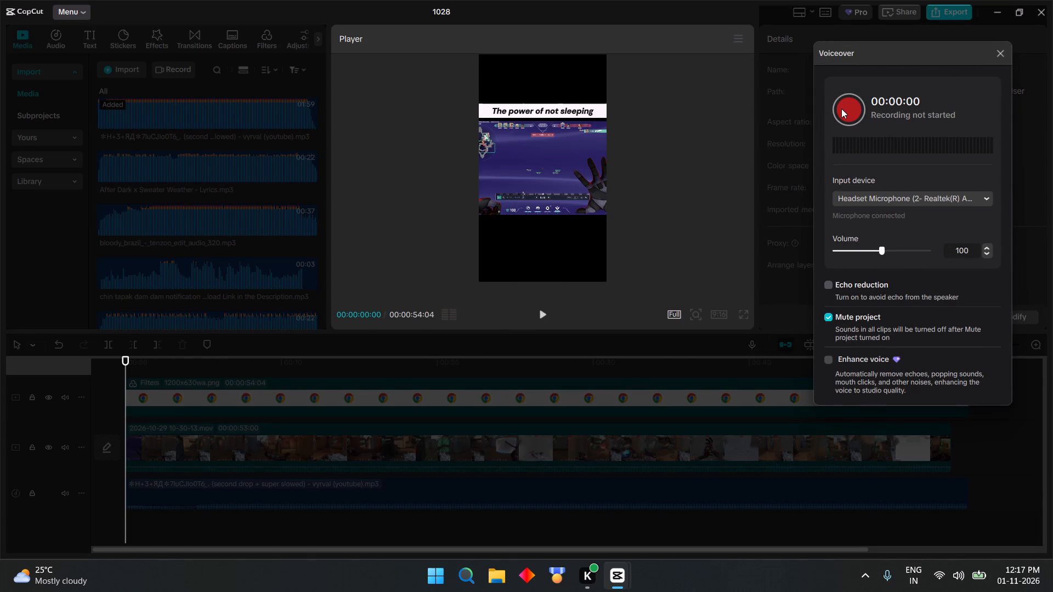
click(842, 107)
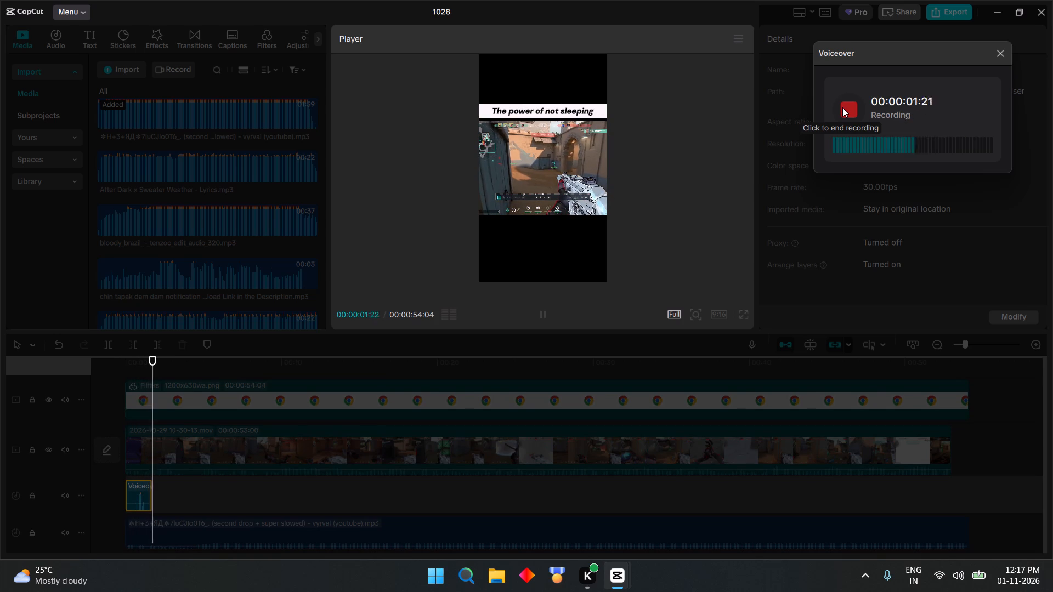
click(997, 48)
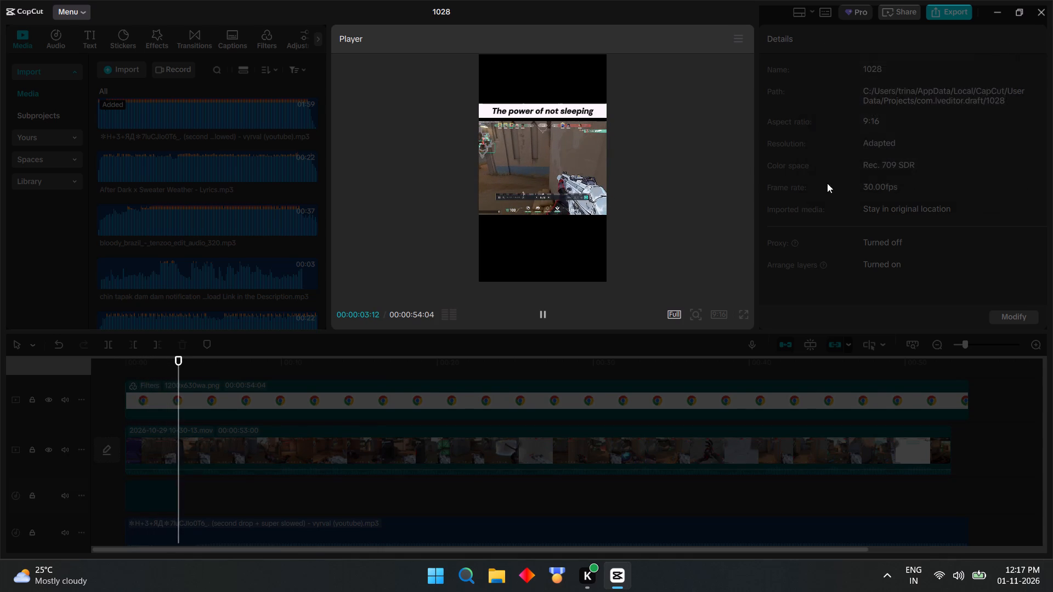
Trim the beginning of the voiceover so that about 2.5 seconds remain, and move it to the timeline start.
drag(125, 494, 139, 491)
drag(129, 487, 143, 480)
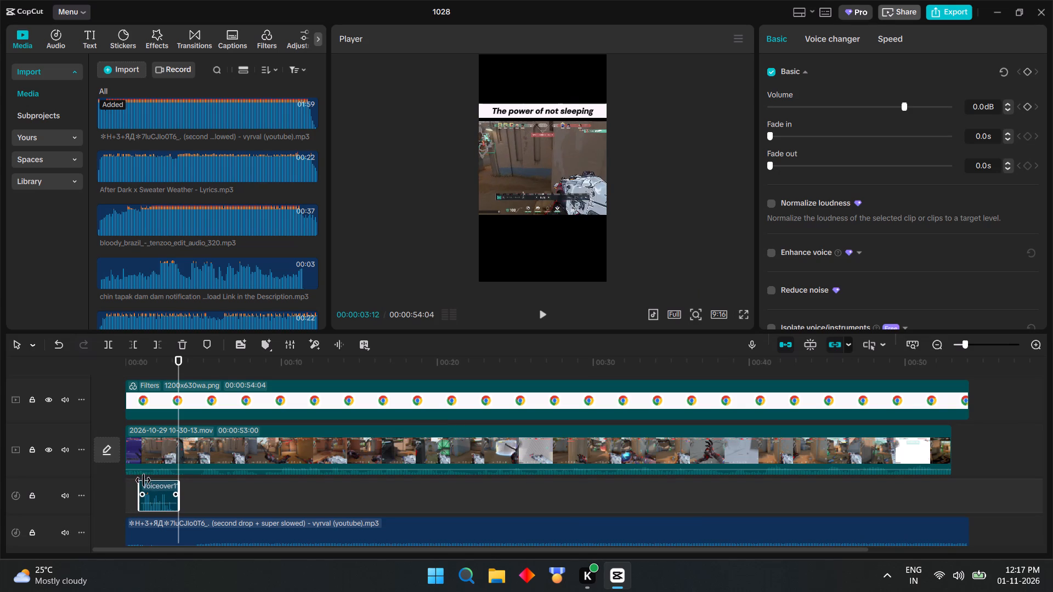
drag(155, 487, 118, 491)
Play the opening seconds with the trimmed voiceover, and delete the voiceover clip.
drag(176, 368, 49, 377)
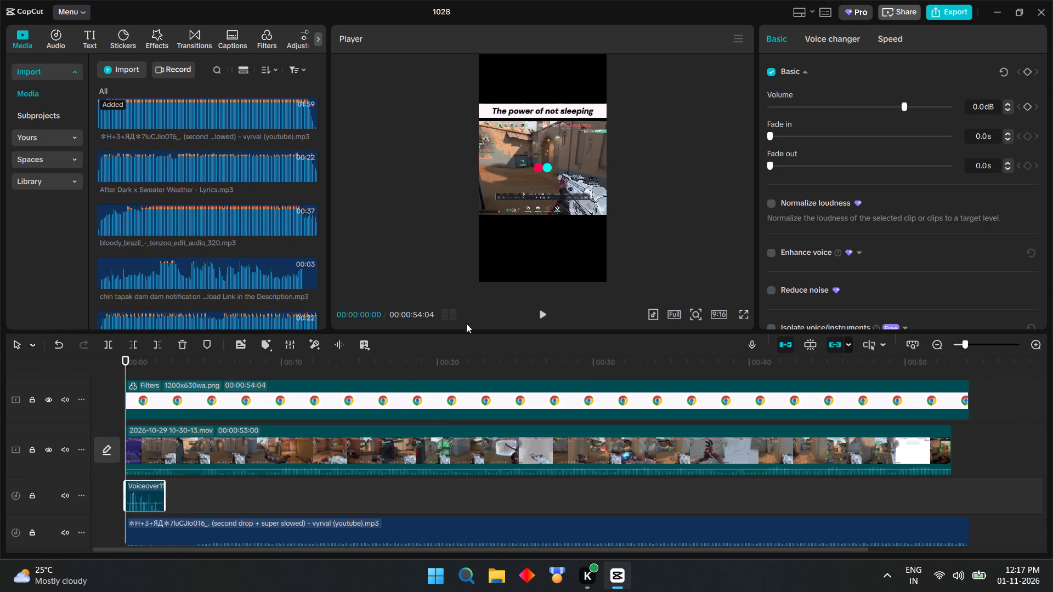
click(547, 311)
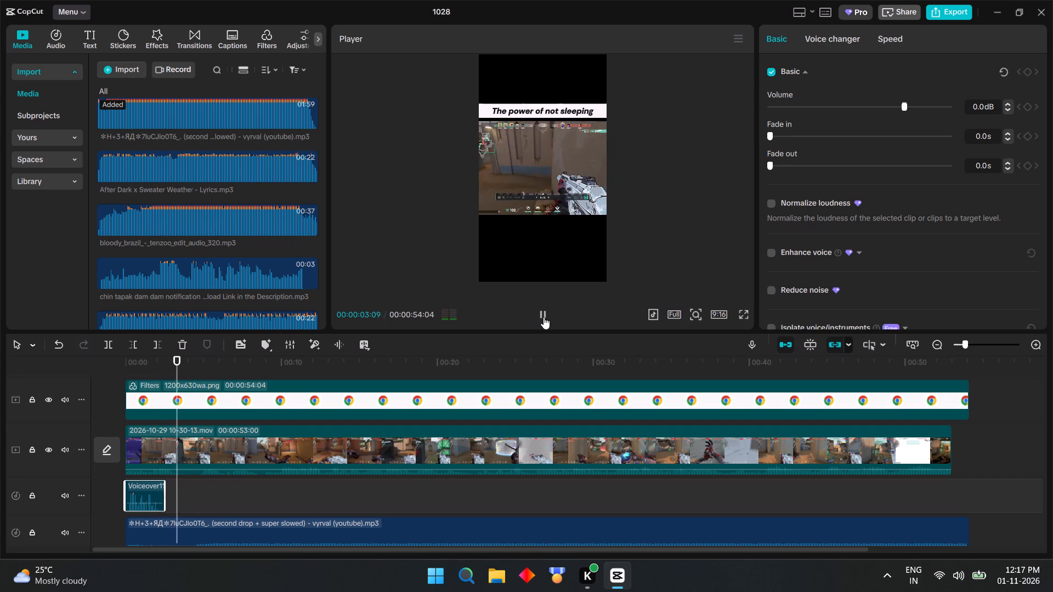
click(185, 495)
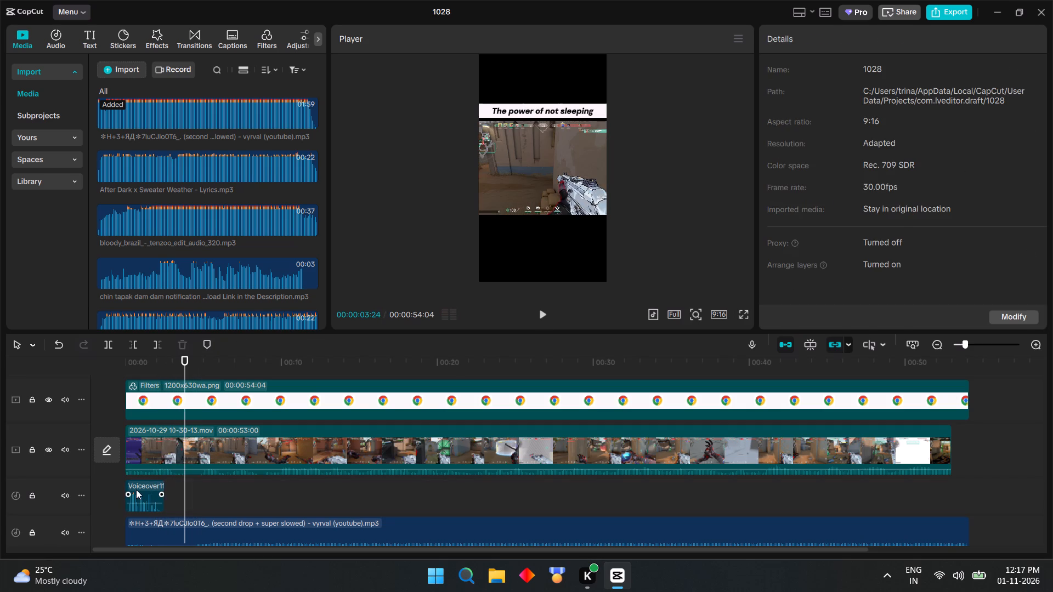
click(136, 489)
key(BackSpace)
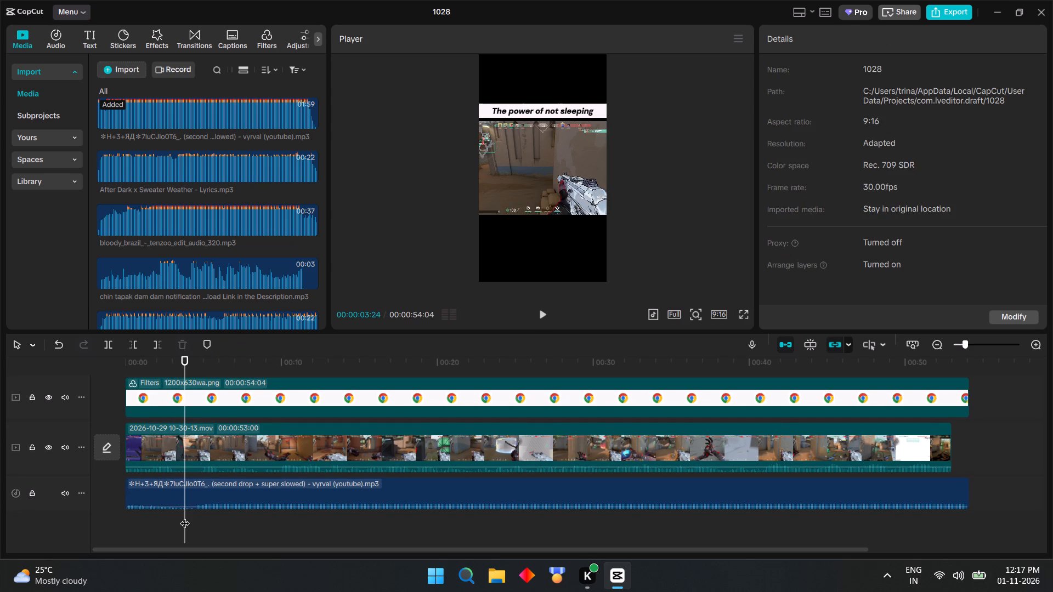
Record another voiceover of about 4 seconds from the start of the timeline, and close the recorder.
drag(185, 516, 21, 507)
click(755, 346)
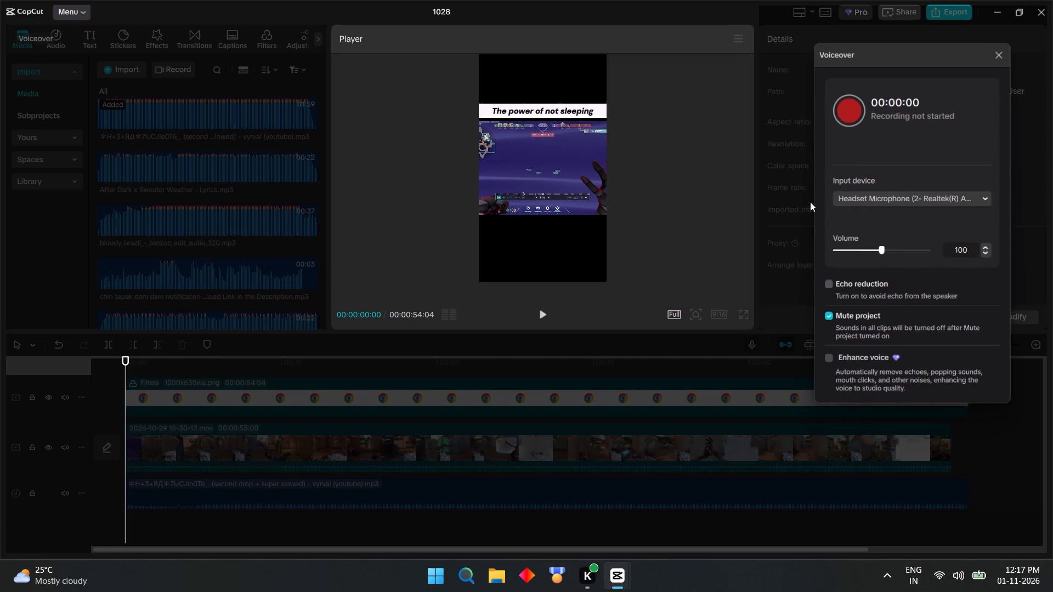
click(856, 107)
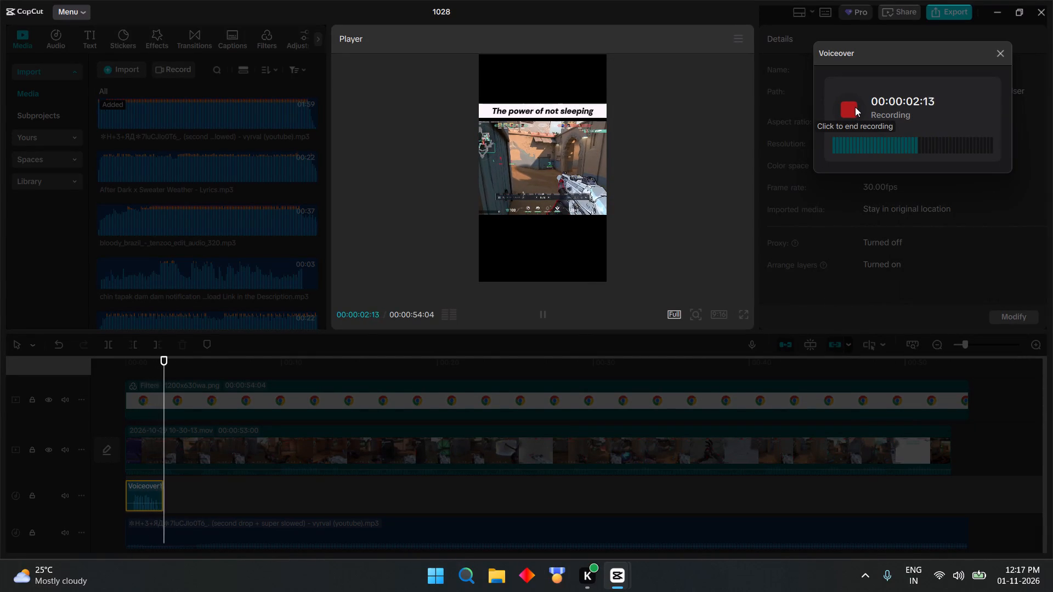
click(994, 53)
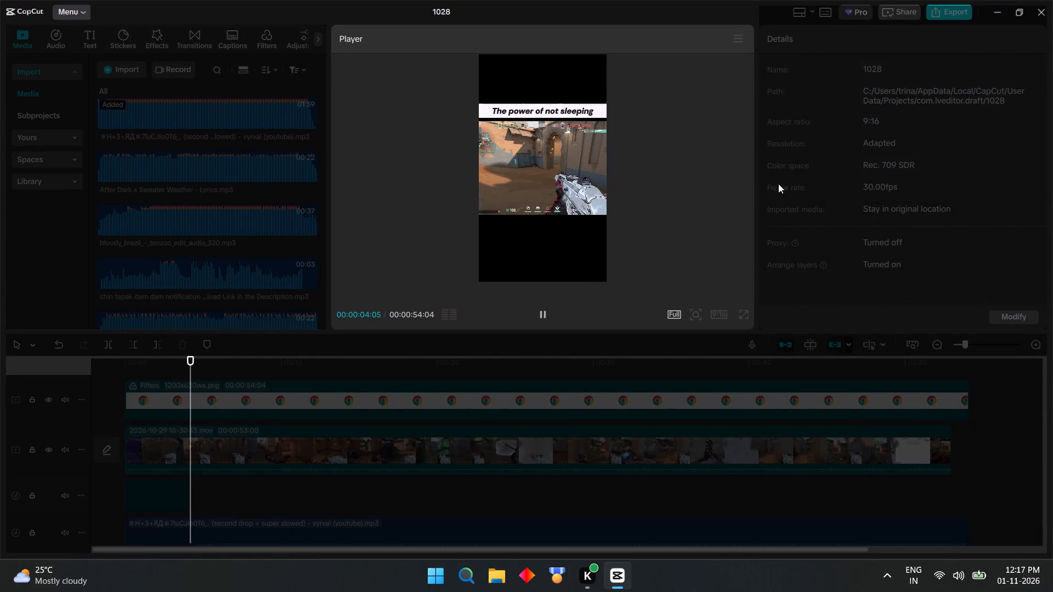
Trim about 1 second off the beginning of the new voiceover, and move it to the timeline start.
drag(123, 485, 125, 484)
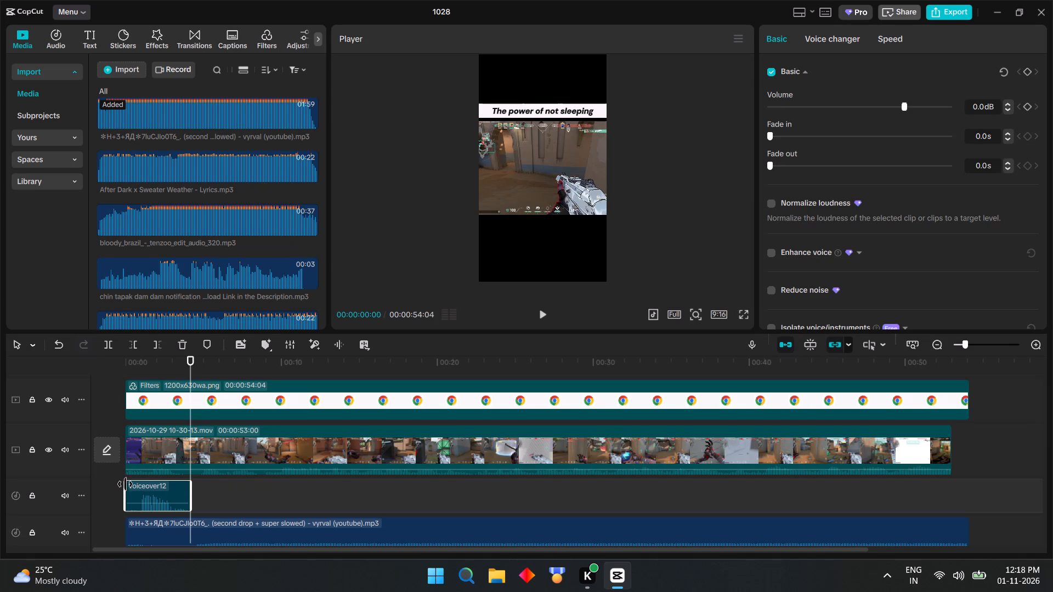
drag(125, 484, 140, 479)
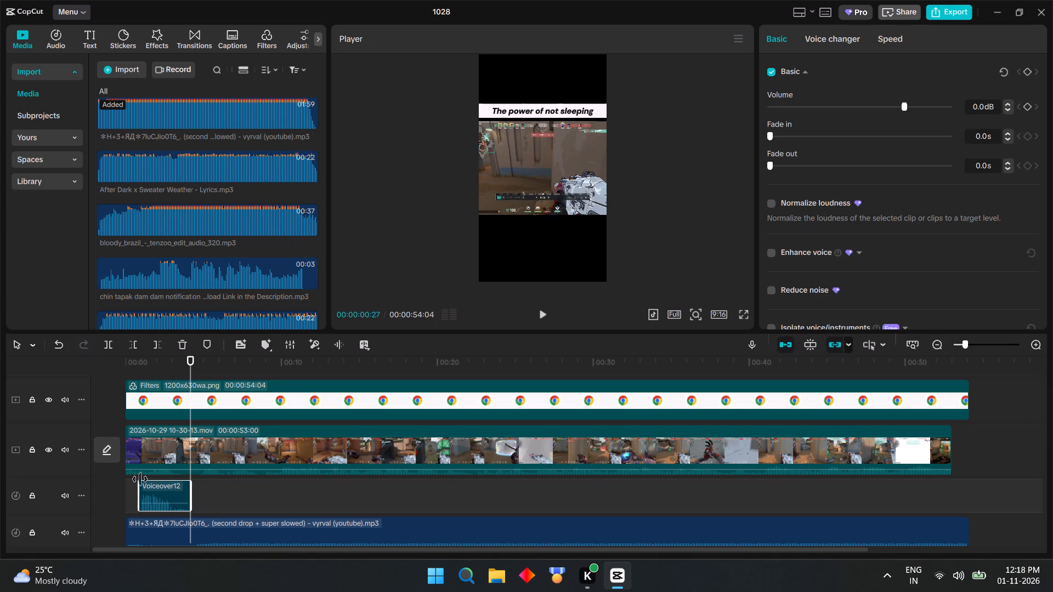
drag(140, 479, 140, 479)
drag(178, 493, 122, 492)
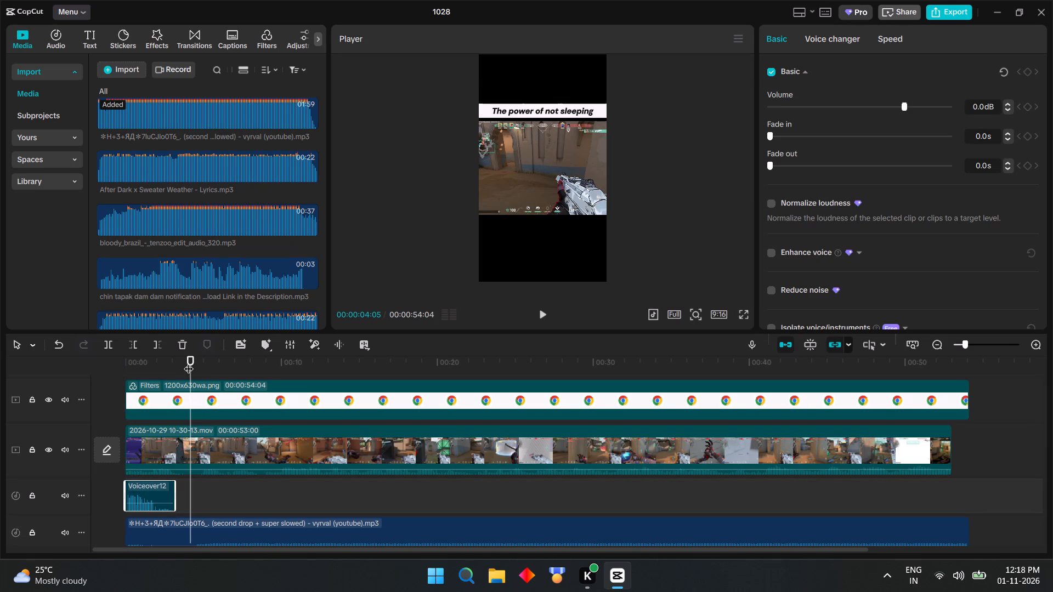
Play the opening seconds, and raise the voiceover's volume to 3.6 dB.
drag(191, 362, 20, 349)
click(538, 318)
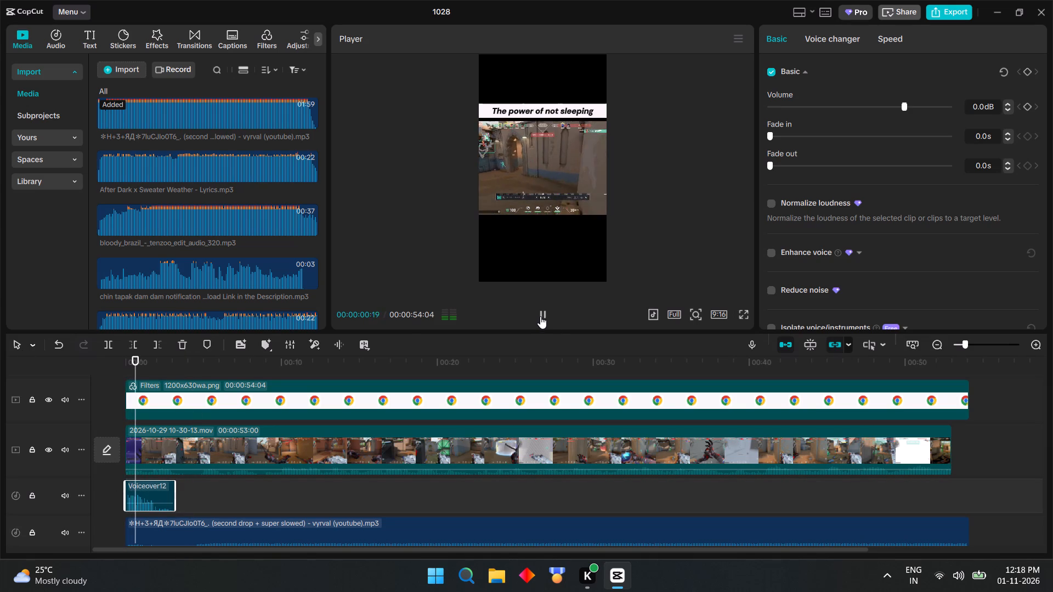
click(162, 494)
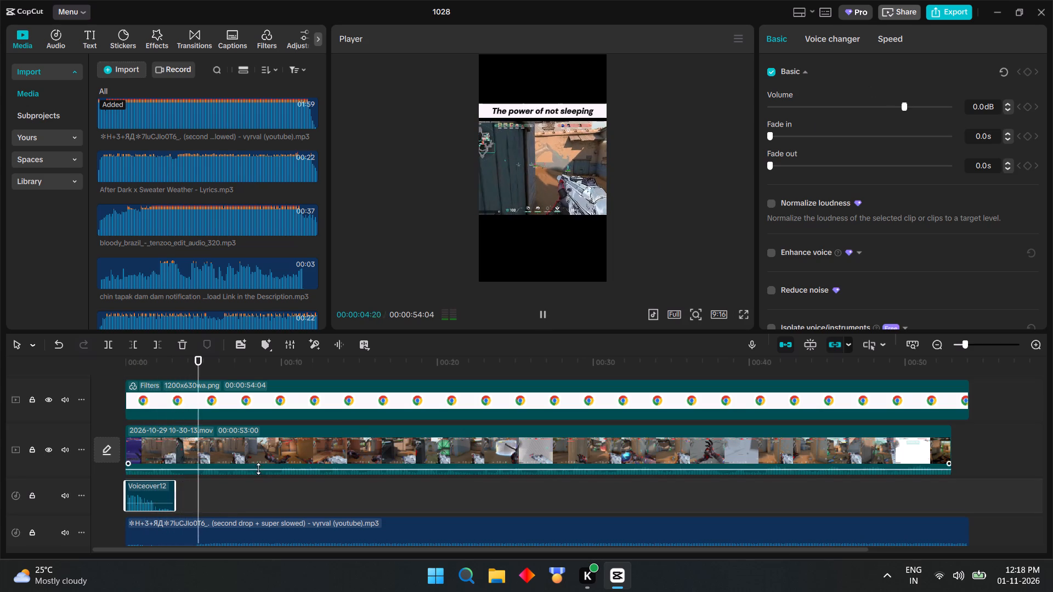
click(910, 104)
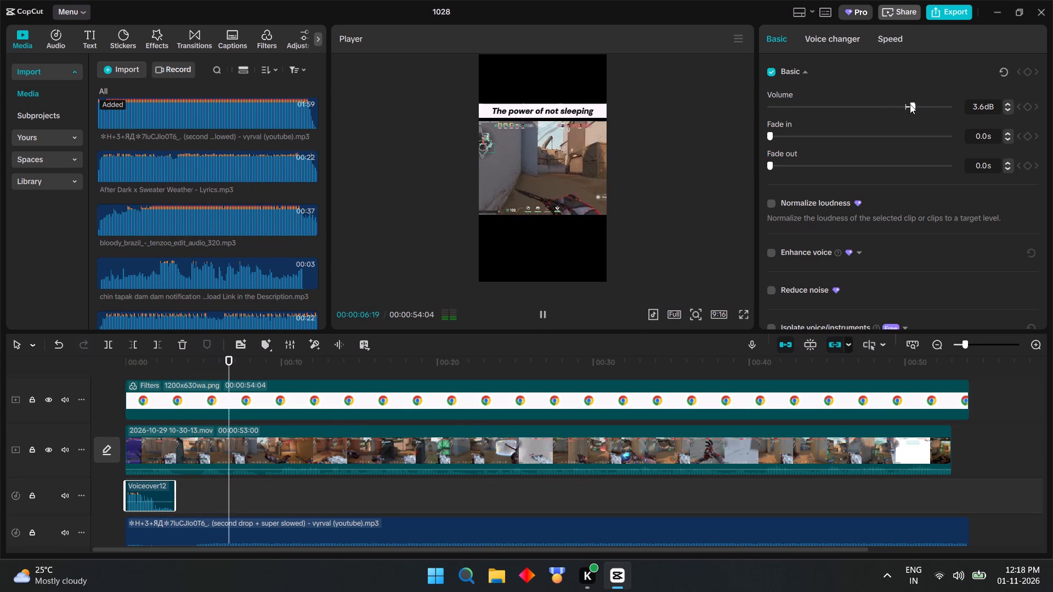
Replay the opening seconds to check the louder voiceover against the gameplay and music.
drag(237, 489, 0, 480)
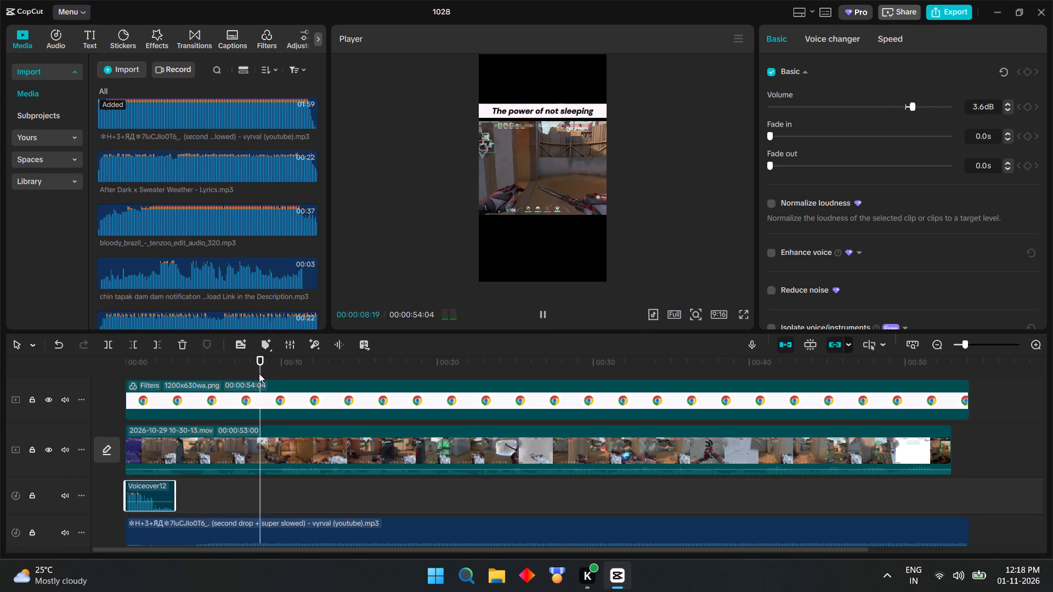
drag(258, 365, 0, 374)
click(544, 311)
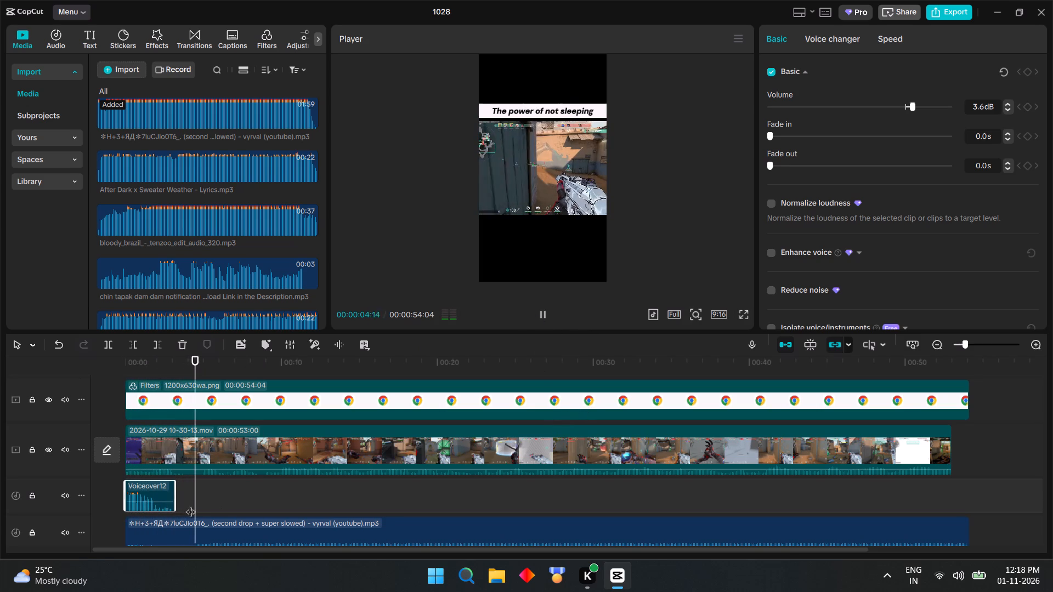
click(203, 491)
drag(203, 489, 0, 477)
click(540, 311)
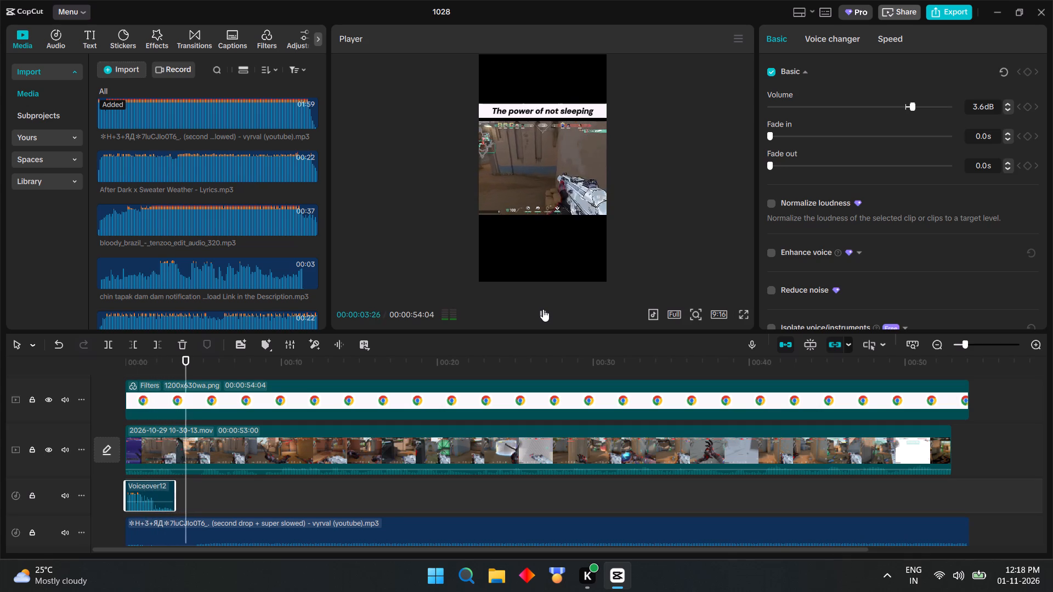
click(543, 309)
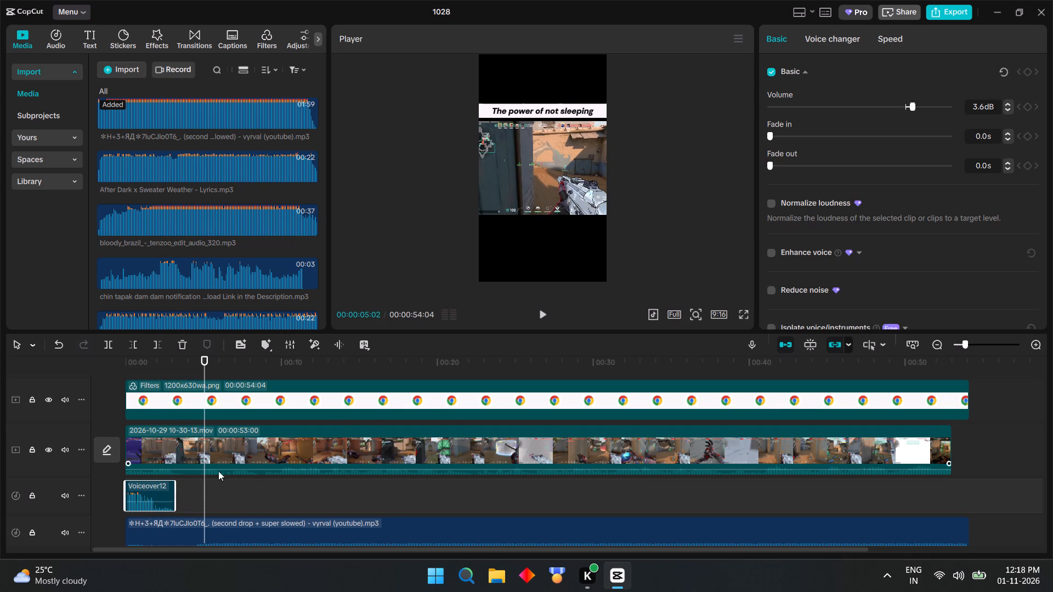
Play on to about 7.5 seconds, split the gameplay clip there, and trim about 2.6 seconds off the second part's beginning.
click(540, 311)
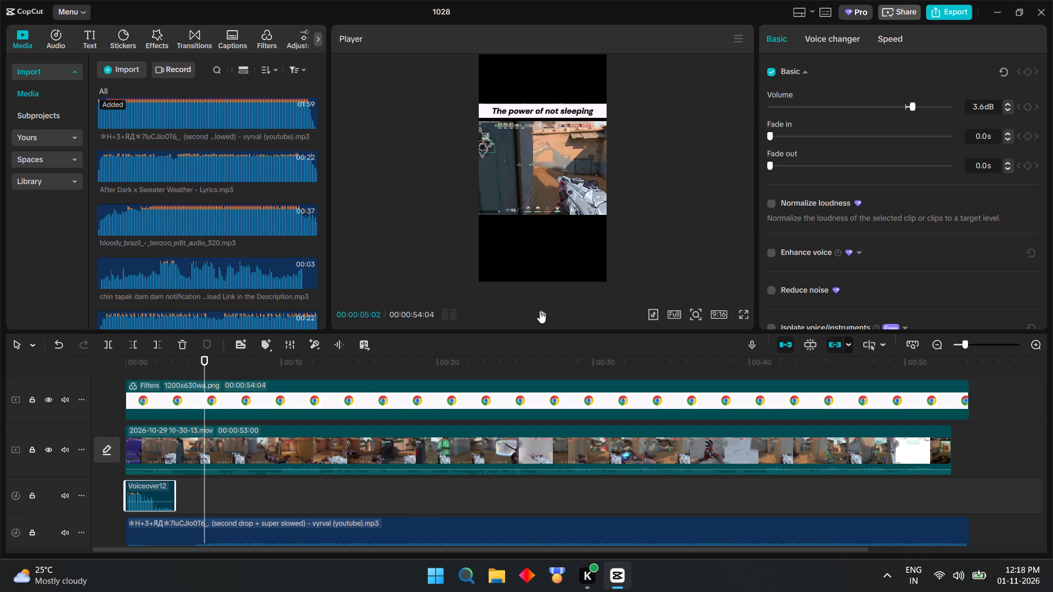
click(540, 310)
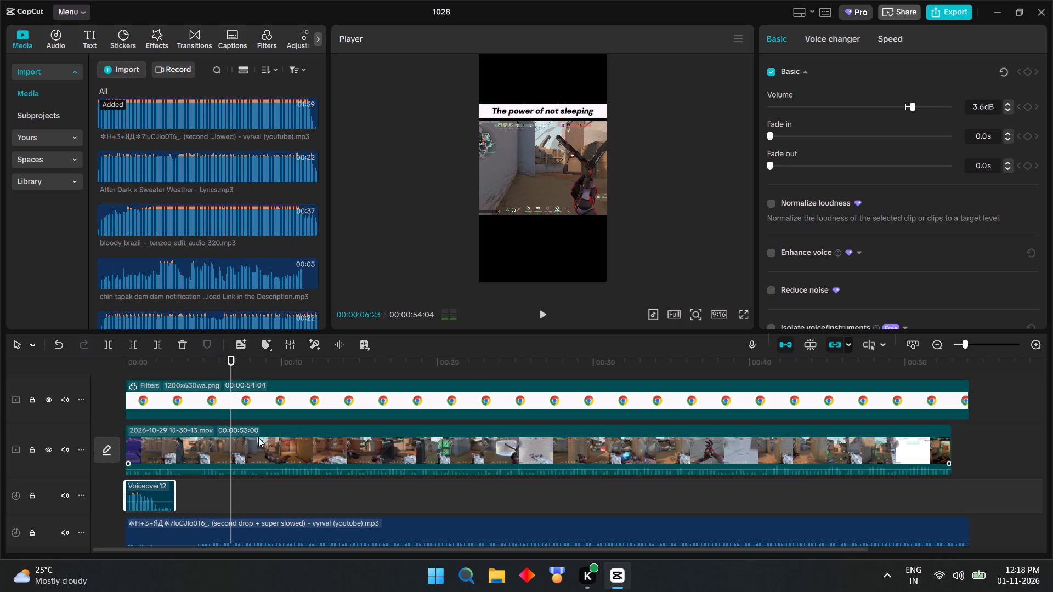
click(539, 311)
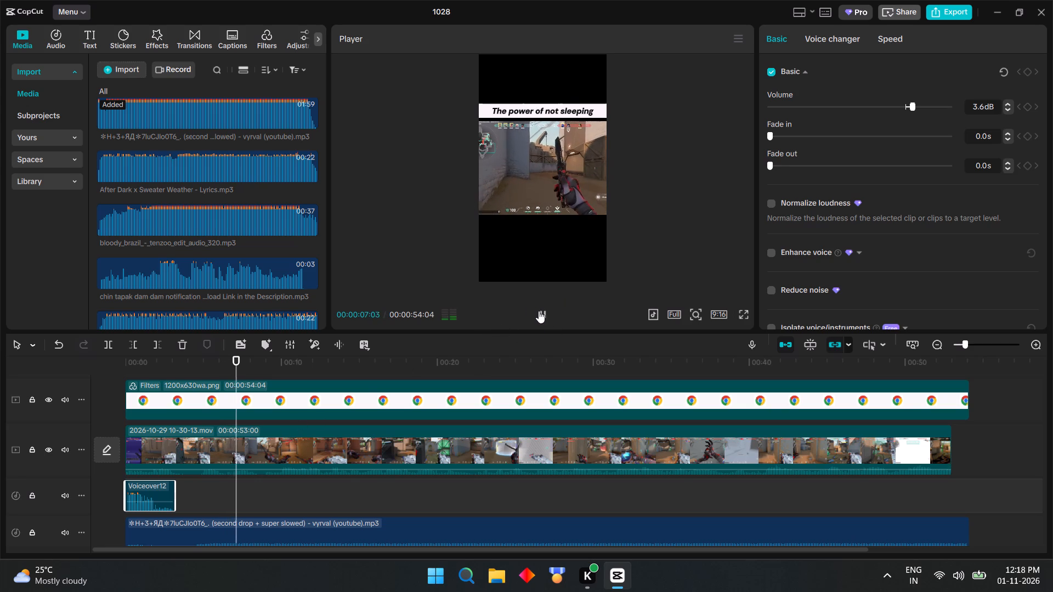
click(539, 311)
click(245, 454)
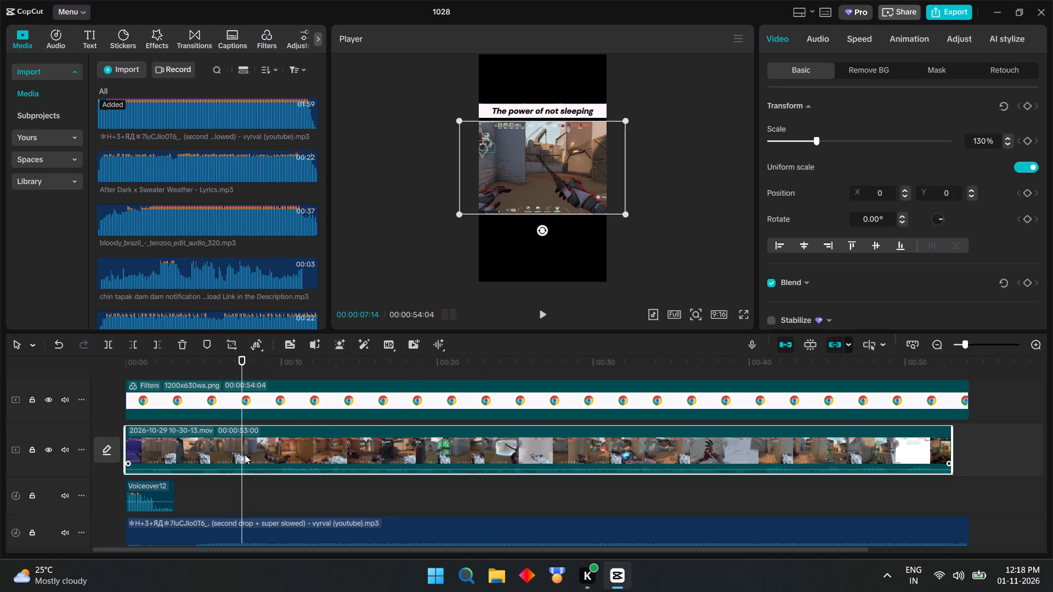
key(ctrl+b)
drag(244, 452, 274, 439)
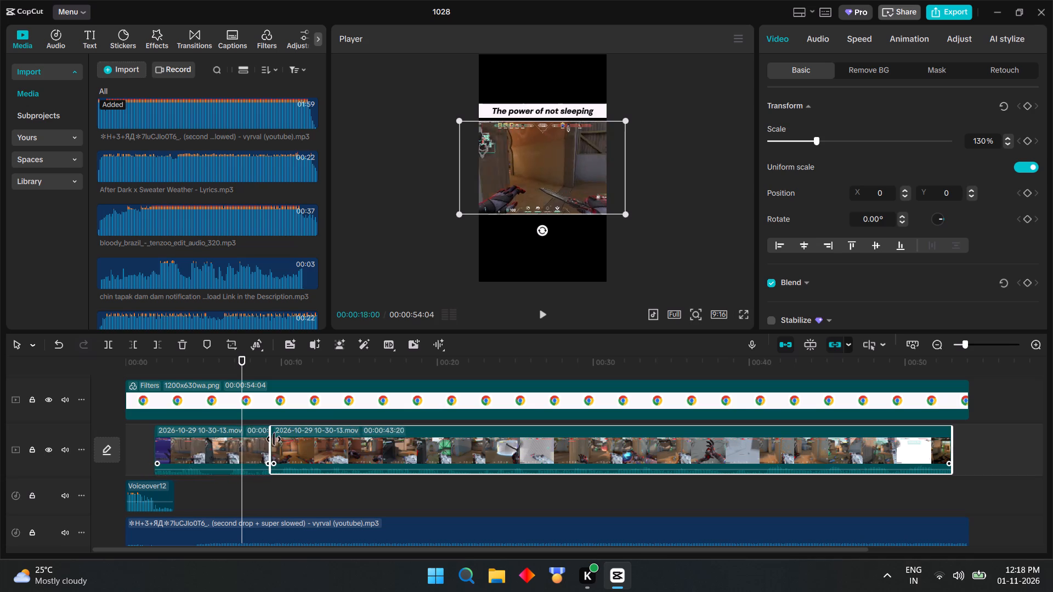
drag(274, 439, 294, 434)
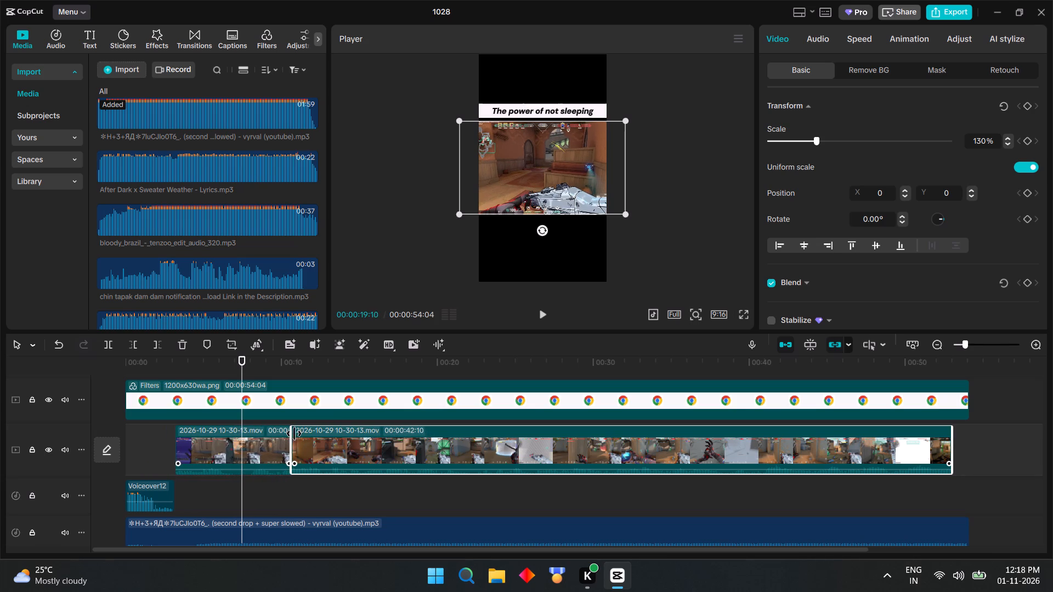
drag(294, 434, 285, 435)
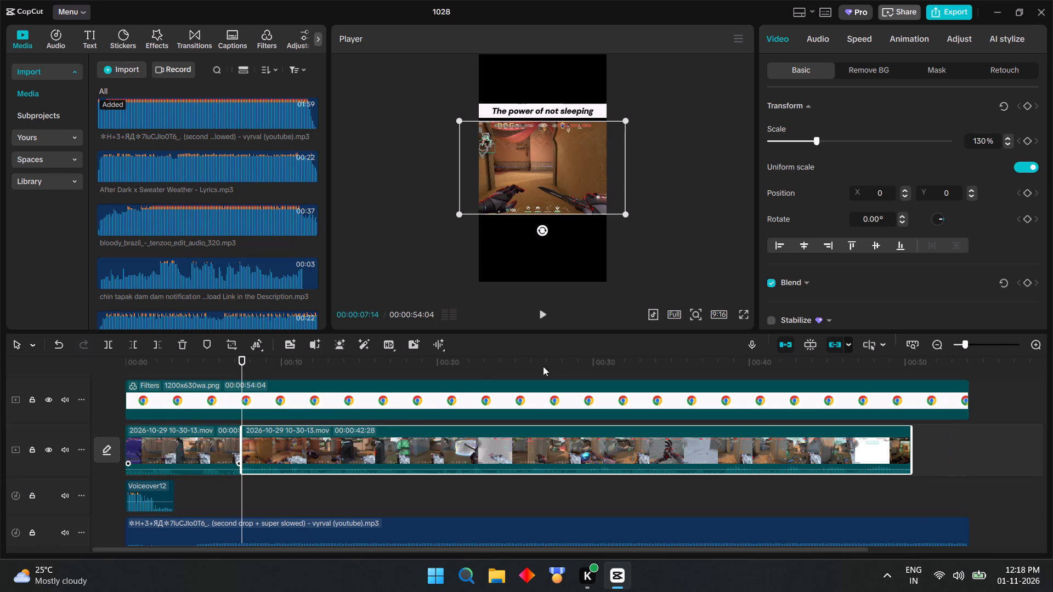
Play the remaining gameplay through to the round's end, and trim about 1.3 seconds off the end of the last clip.
click(539, 302)
click(539, 312)
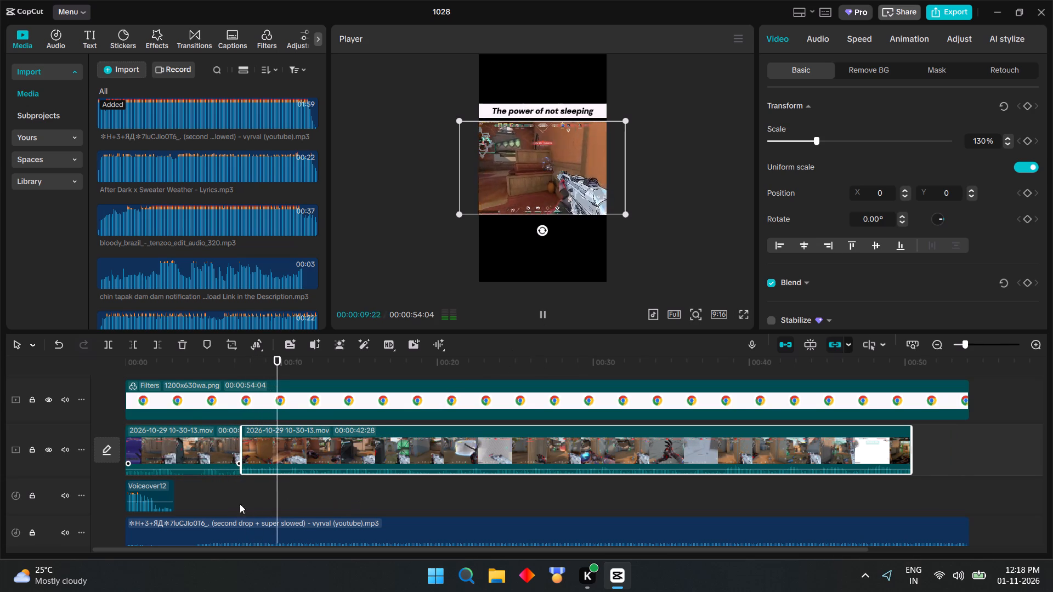
click(541, 312)
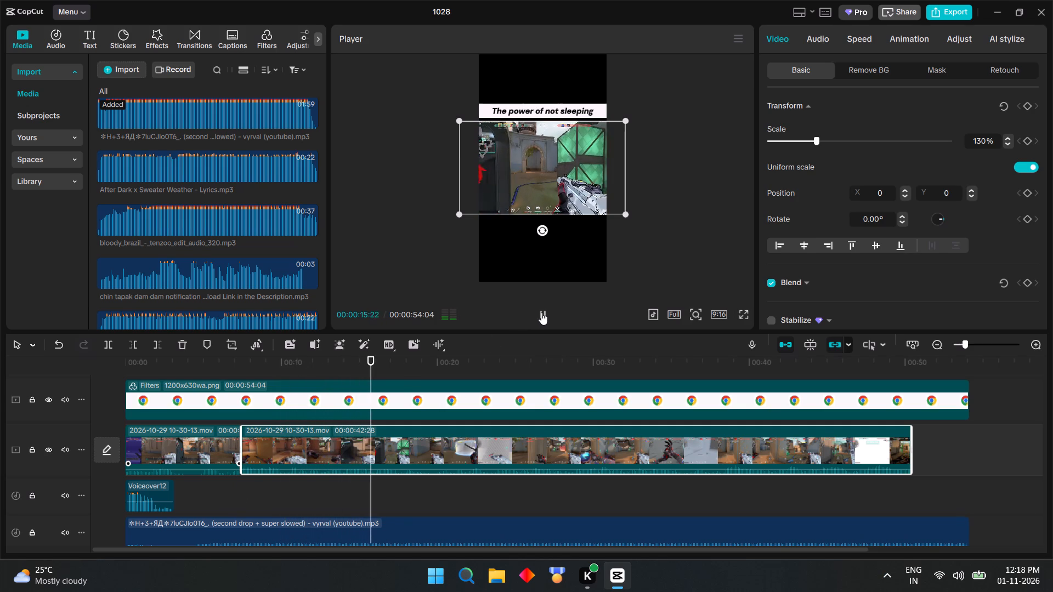
click(541, 312)
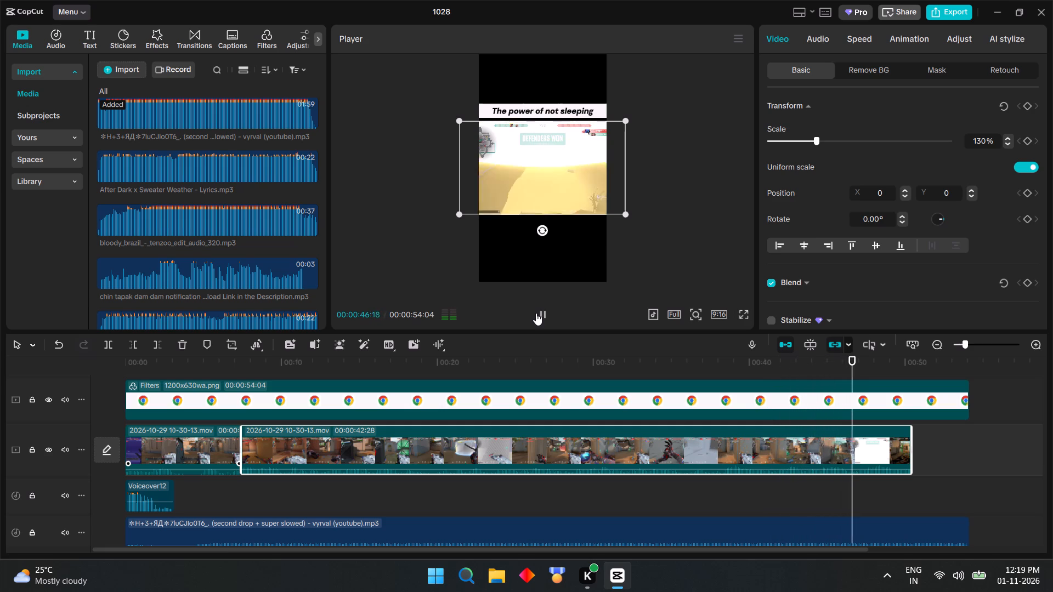
click(539, 313)
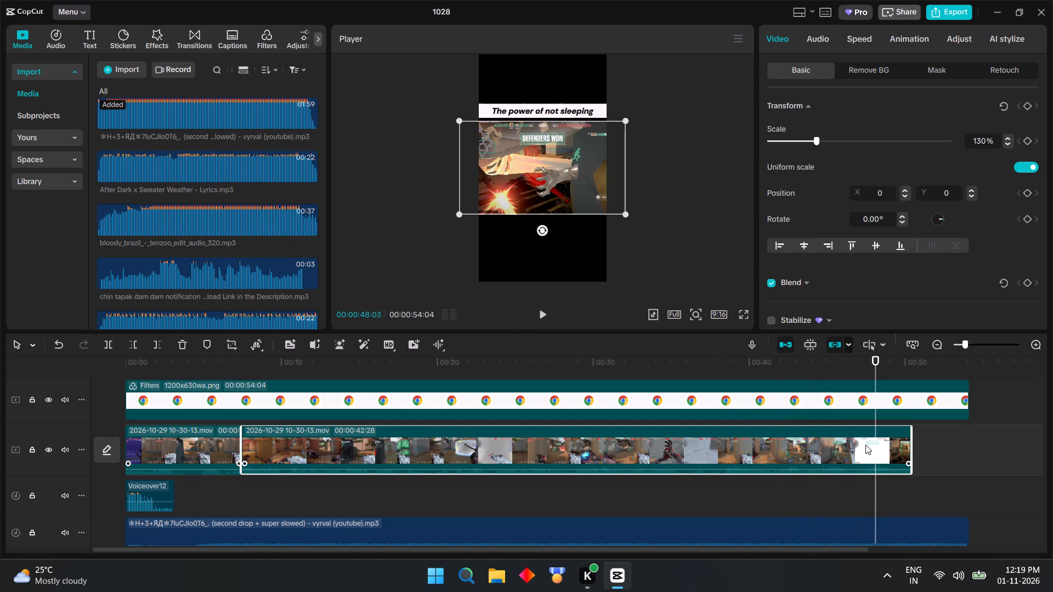
drag(909, 439, 890, 440)
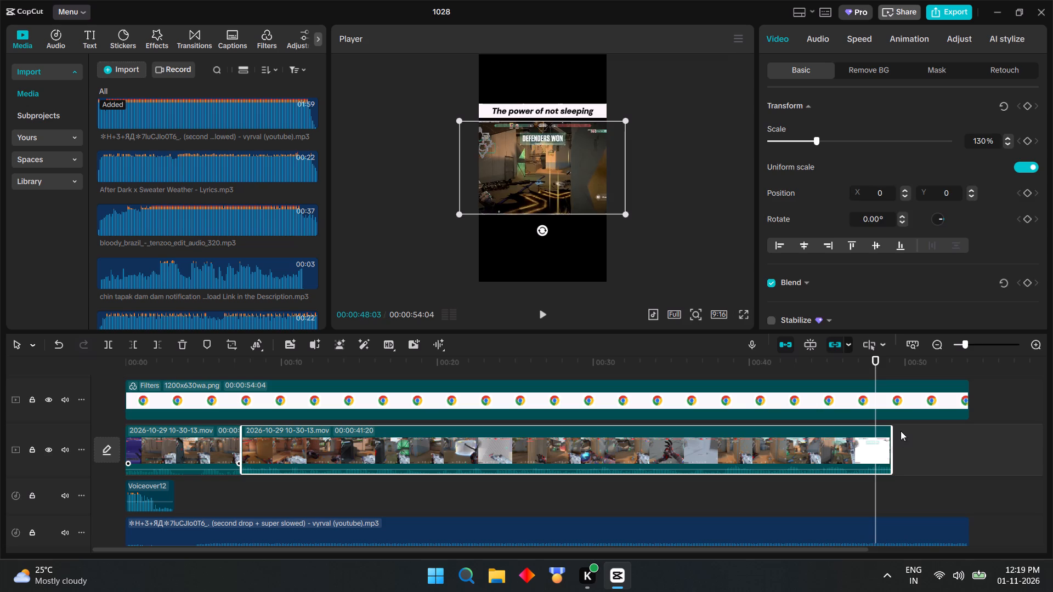
Shorten the 1200x630wa.png overlay, the music and the title text to end with the gameplay at about 49 seconds.
click(941, 400)
drag(969, 395, 890, 401)
click(904, 536)
drag(967, 520, 909, 523)
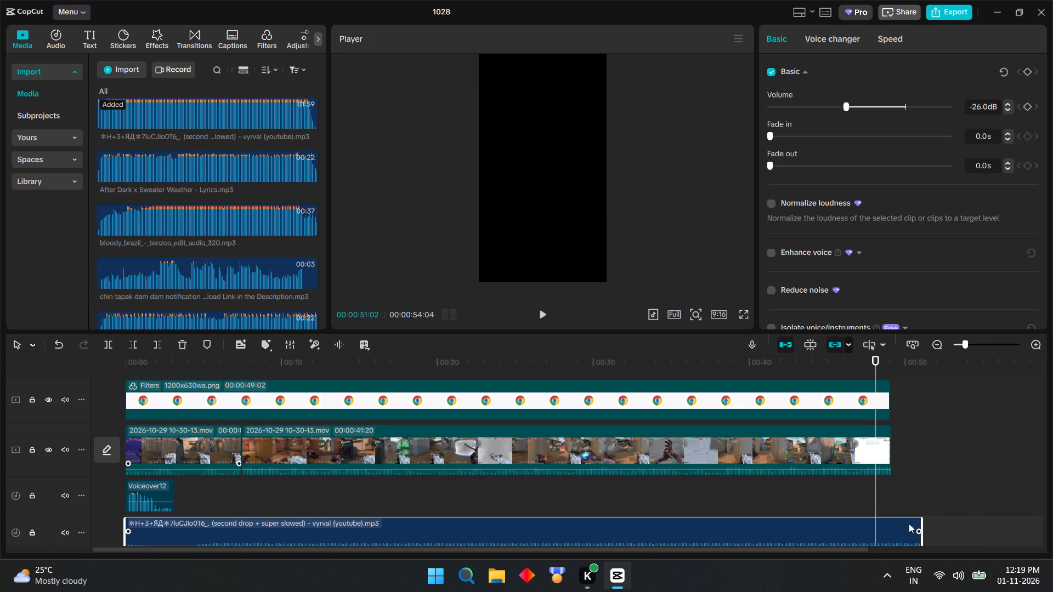
drag(909, 523, 887, 523)
scroll(905, 476, up, 6)
click(901, 421)
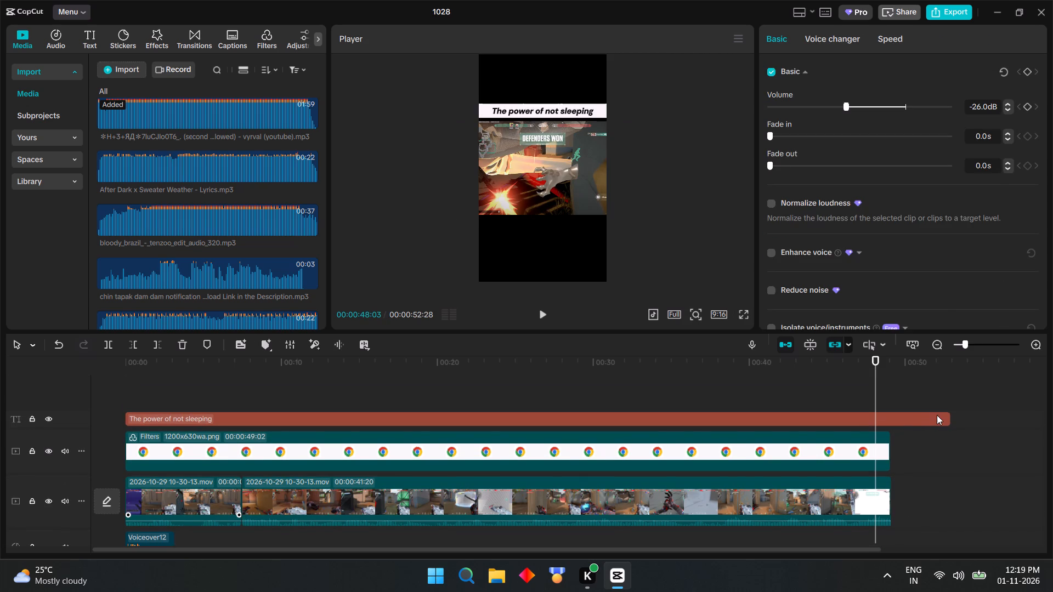
click(938, 415)
drag(948, 415, 887, 422)
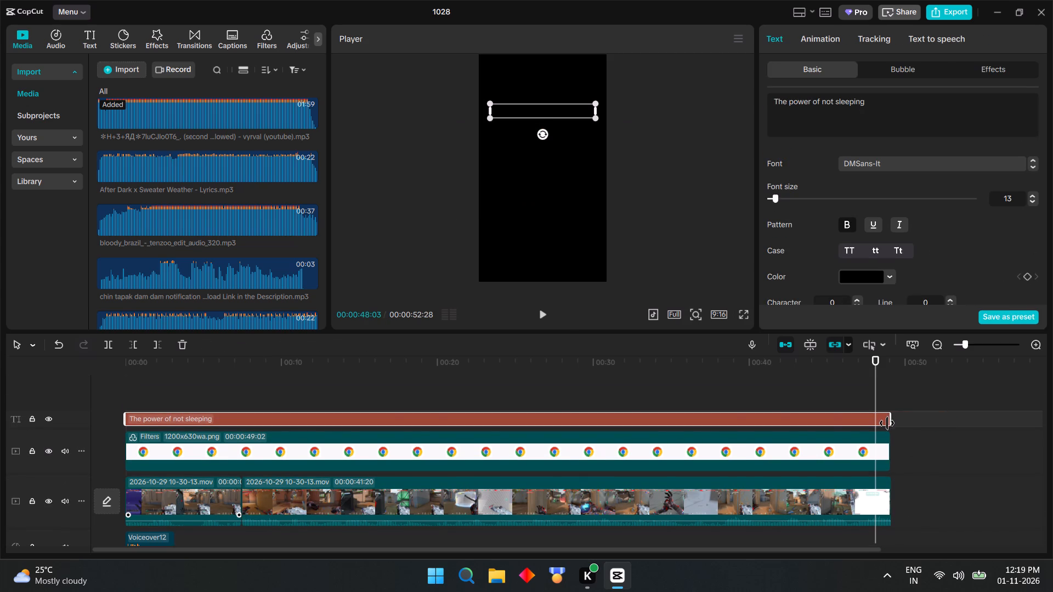
Replace the title text with "just missed the clucth".
click(293, 417)
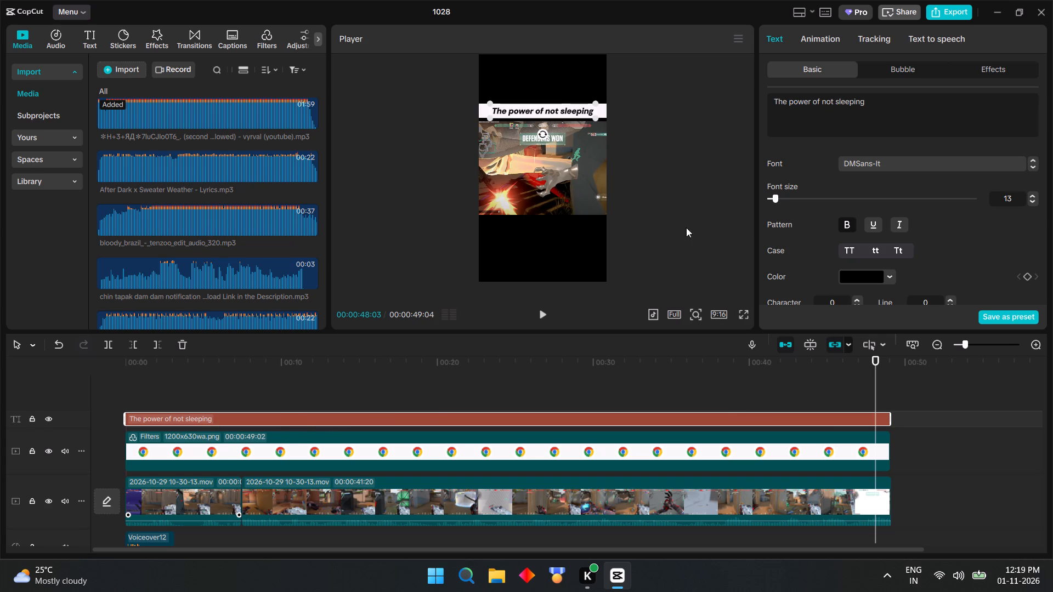
drag(878, 100, 738, 96)
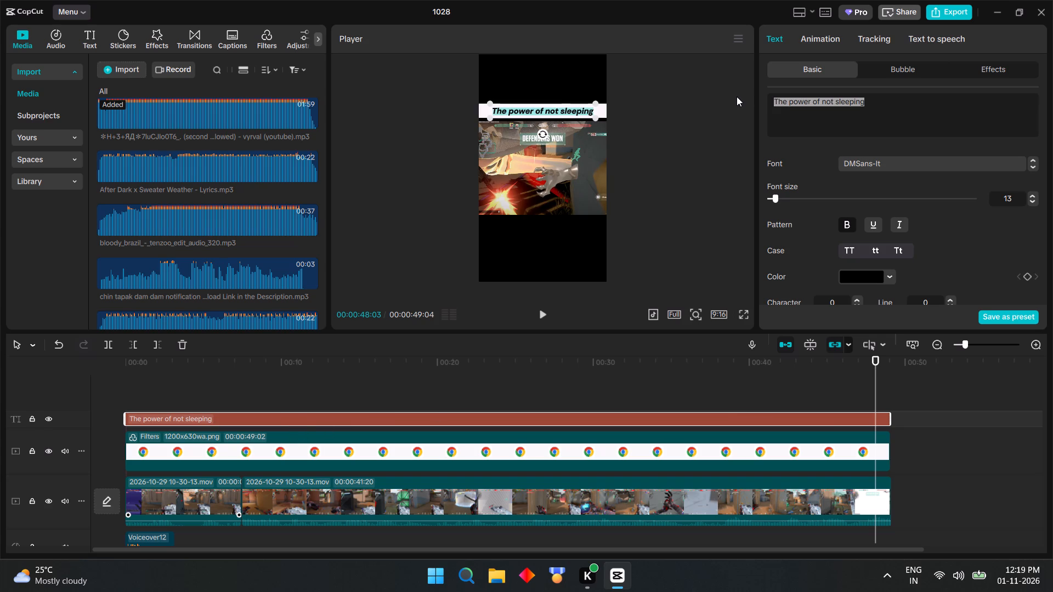
text(just)
key(space)
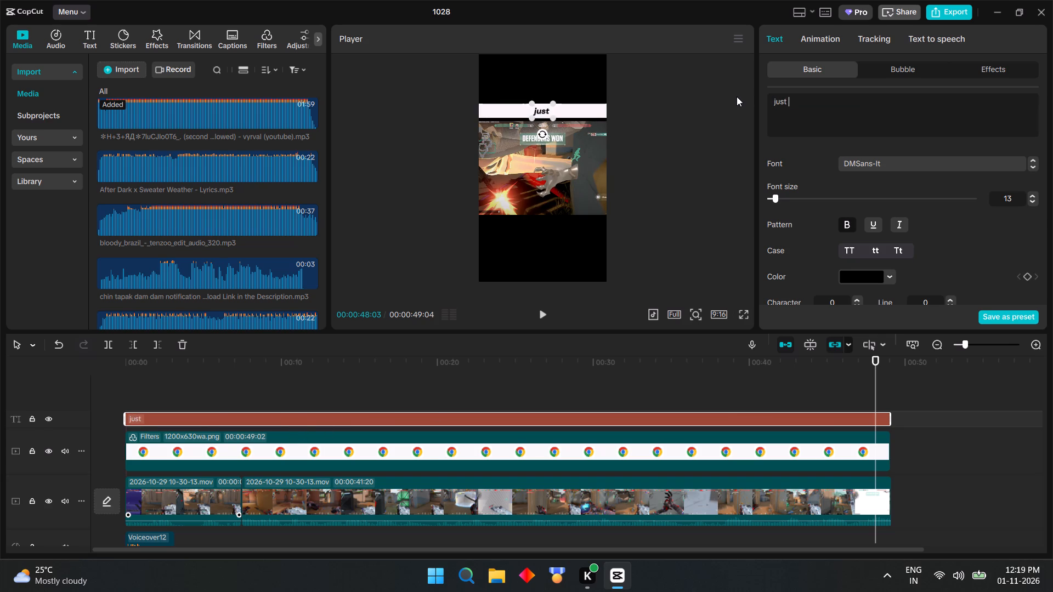
text(mi)
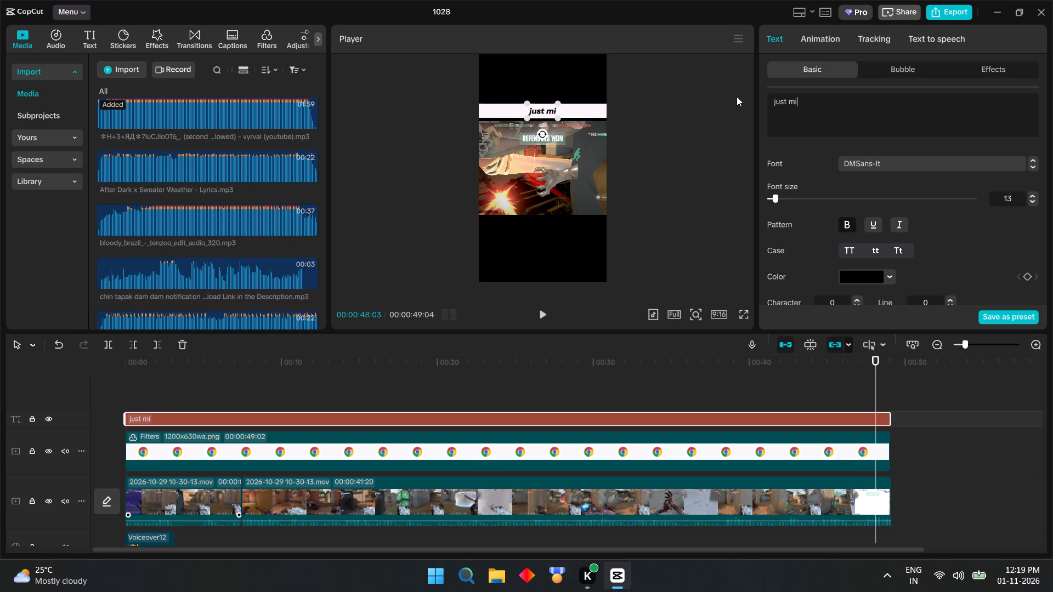
text(ss)
text(ed)
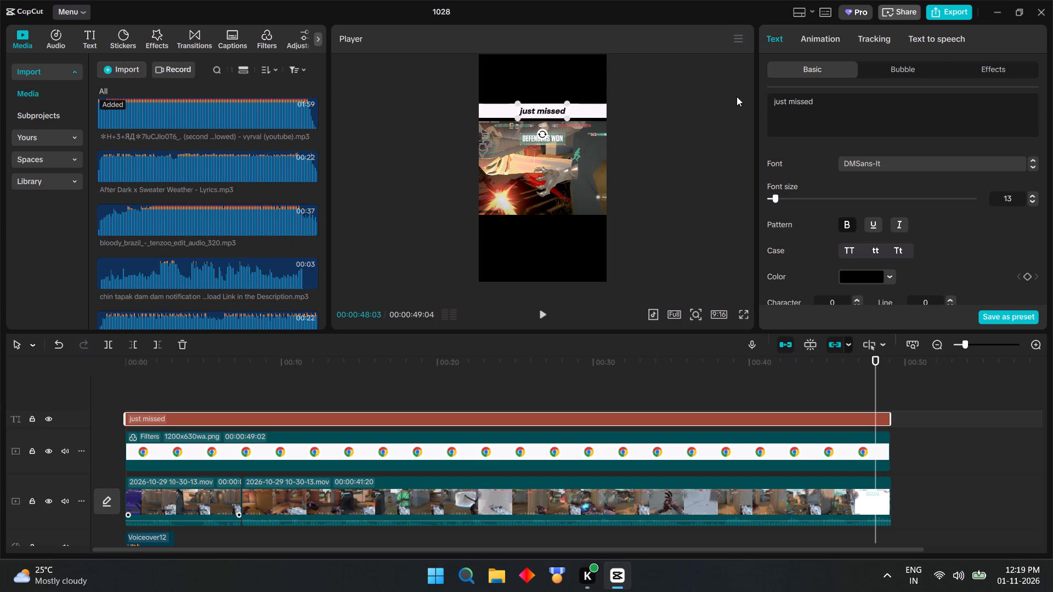
key(space)
text(the ace)
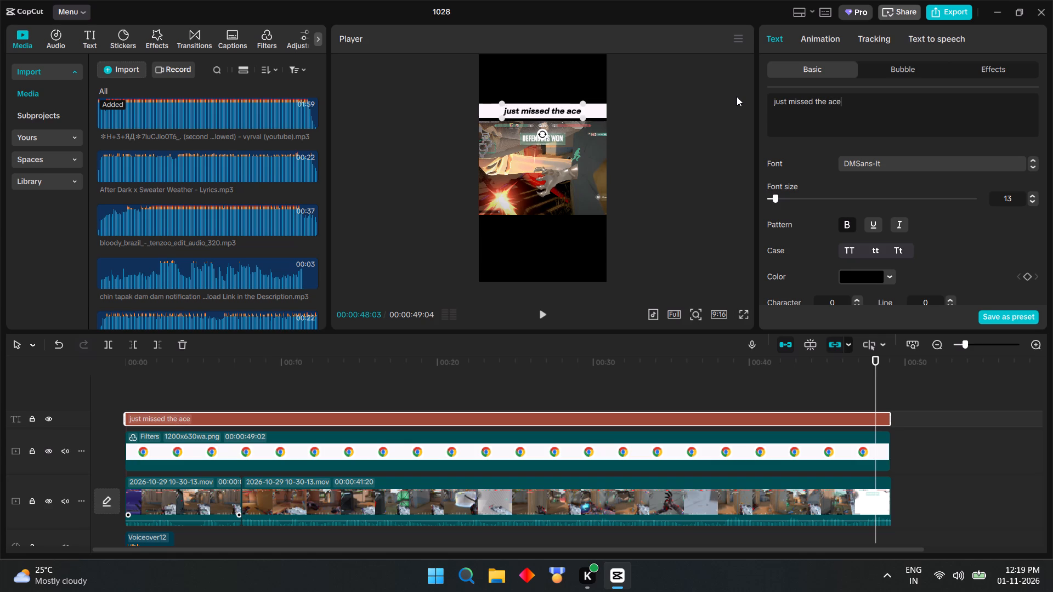
key(BackSpace)
key(BackSpace)
key(BackSpace)
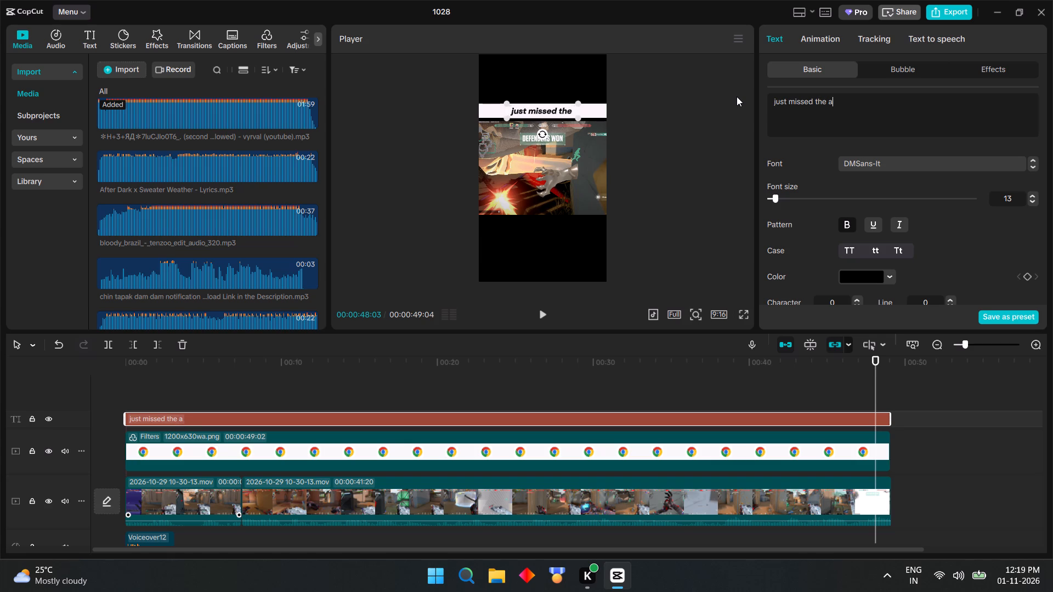
text(cli)
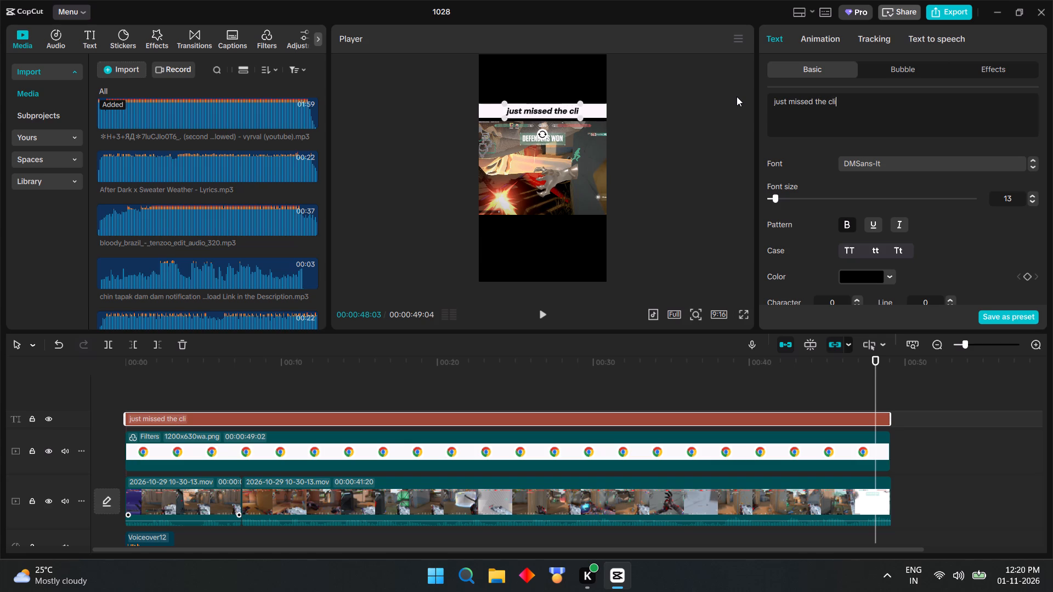
key(BackSpace)
text(uth)
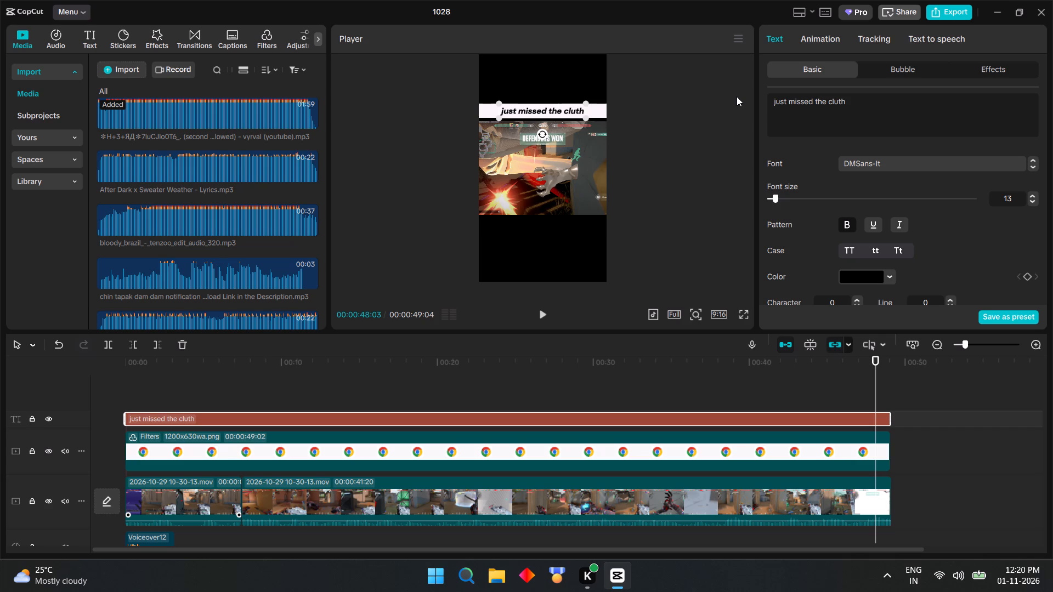
key(BackSpace)
key(BackSpace)
text(cth)
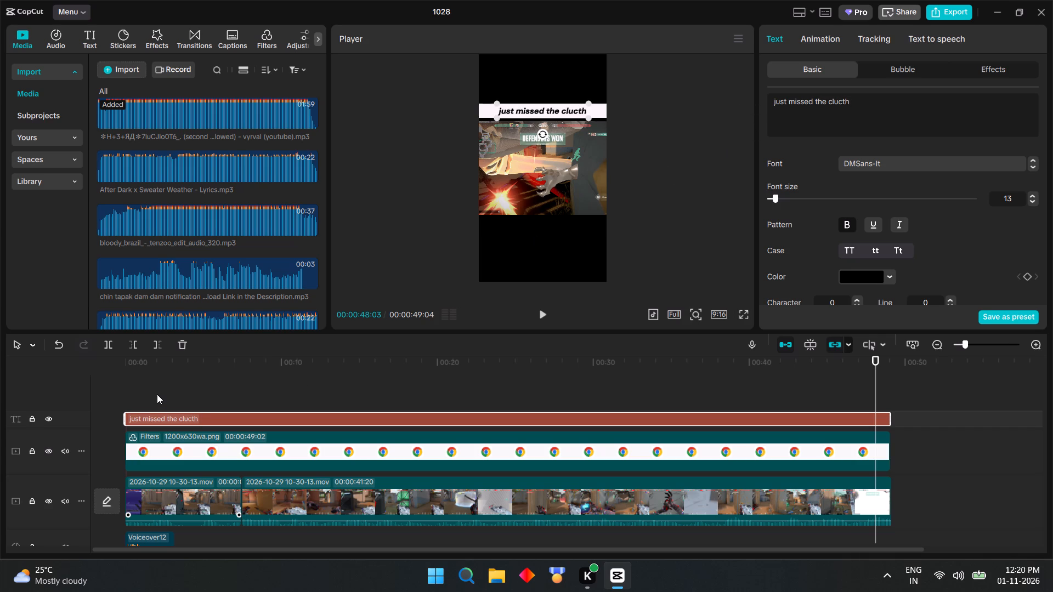
Replay the video from the start, including in full screen, to check the new title, voiceover and opening cuts.
click(188, 395)
drag(188, 395, 4, 394)
click(544, 317)
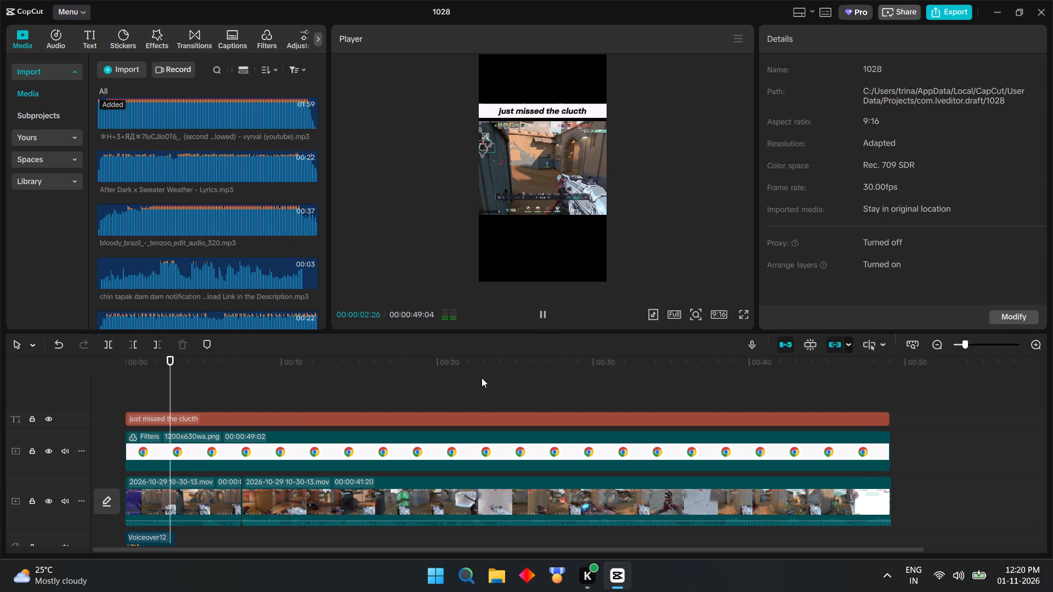
click(158, 390)
drag(158, 390, 3, 389)
click(546, 313)
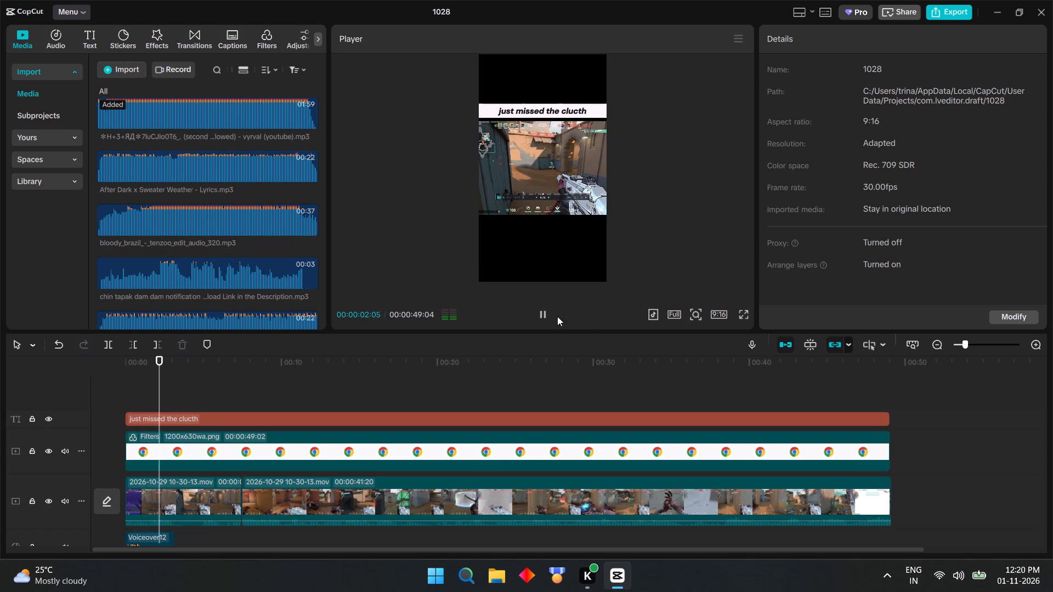
click(741, 318)
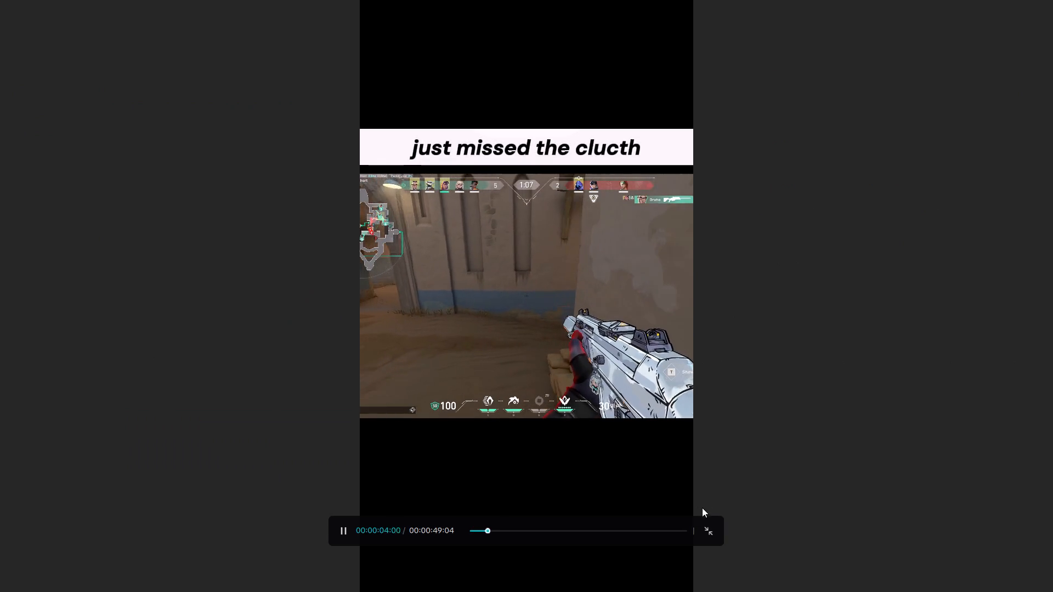
click(704, 521)
click(709, 530)
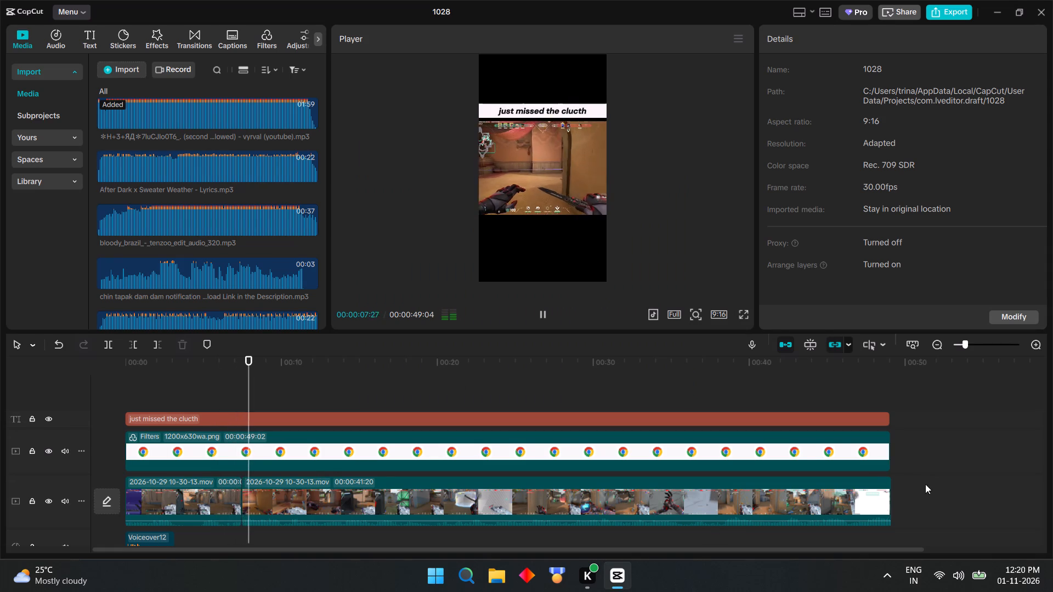
Scale both gameplay clips up to 158%.
drag(924, 485, 205, 483)
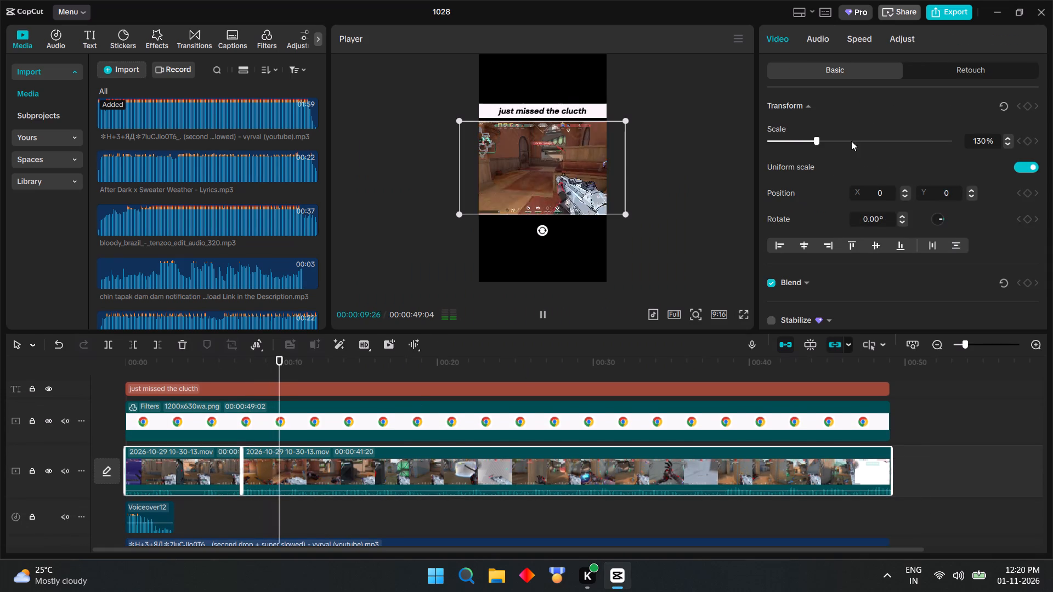
click(827, 139)
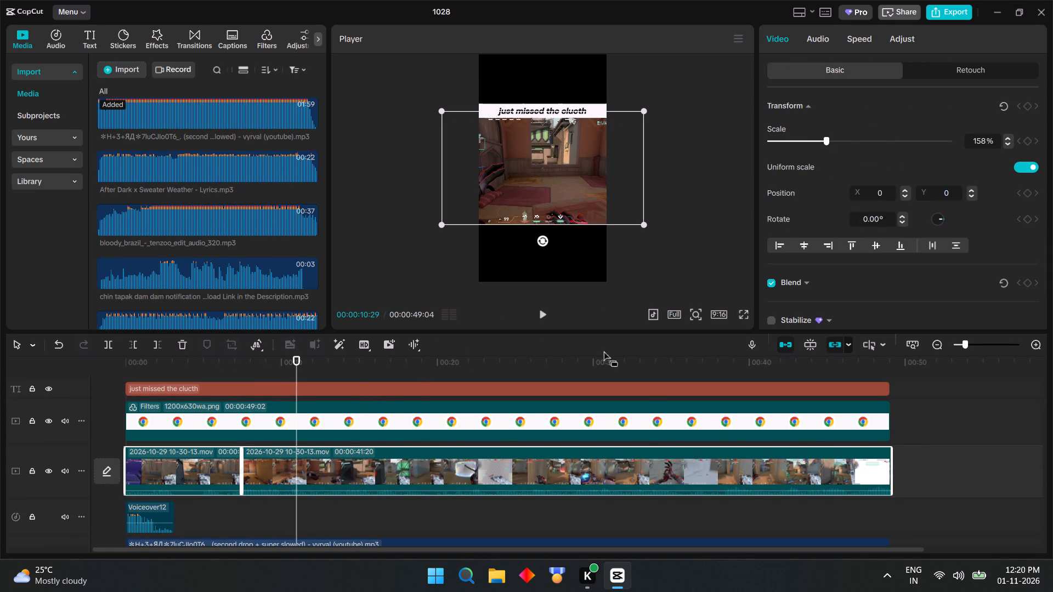
Return to the timeline start, and check the enlarged framing of both gameplay clips.
click(231, 517)
drag(230, 517, 53, 508)
click(200, 468)
click(297, 471)
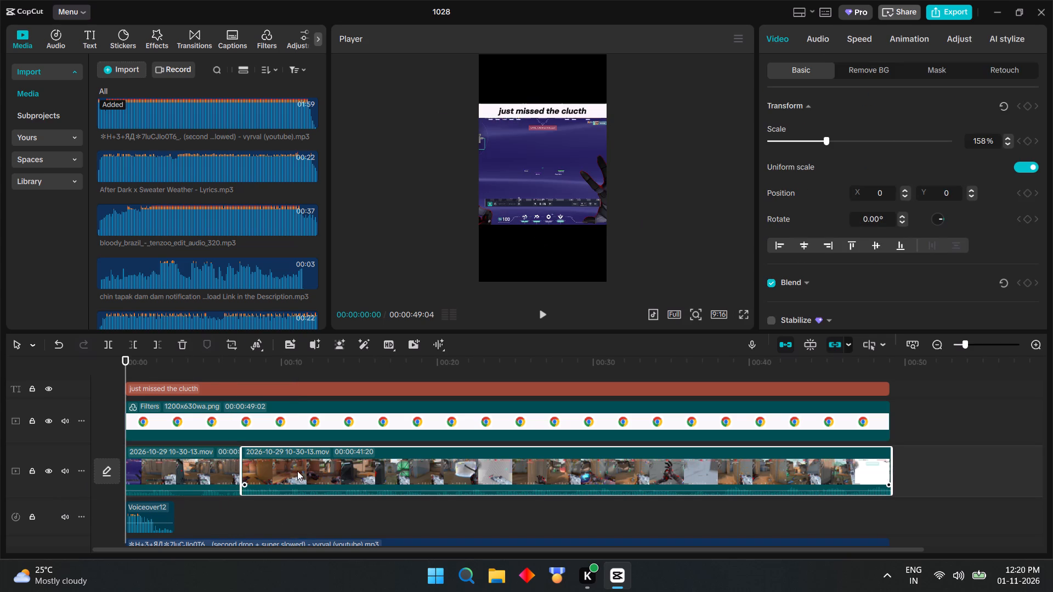
click(219, 471)
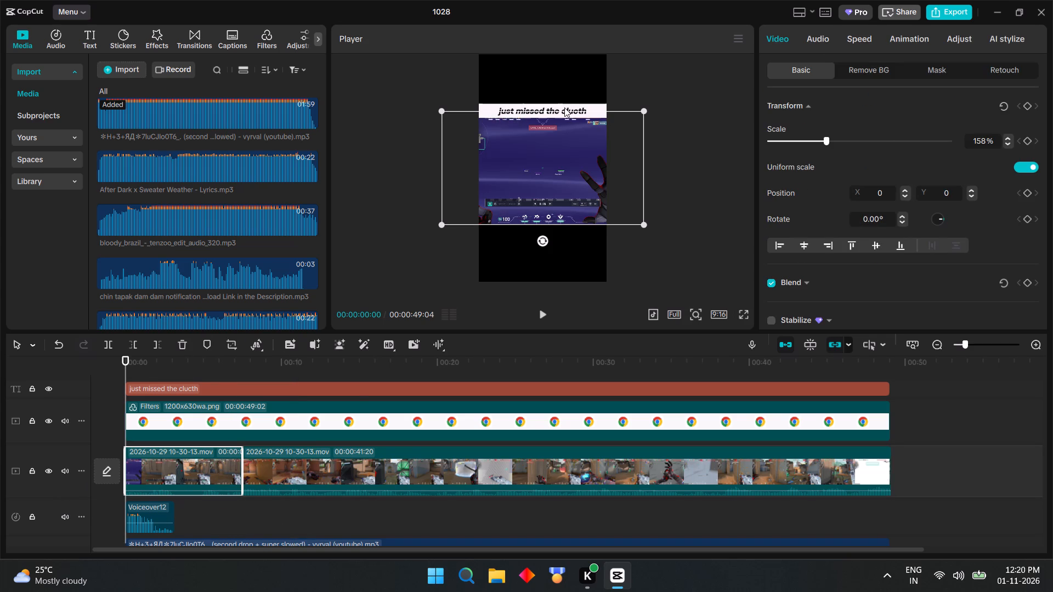
click(221, 505)
drag(221, 505, 1, 494)
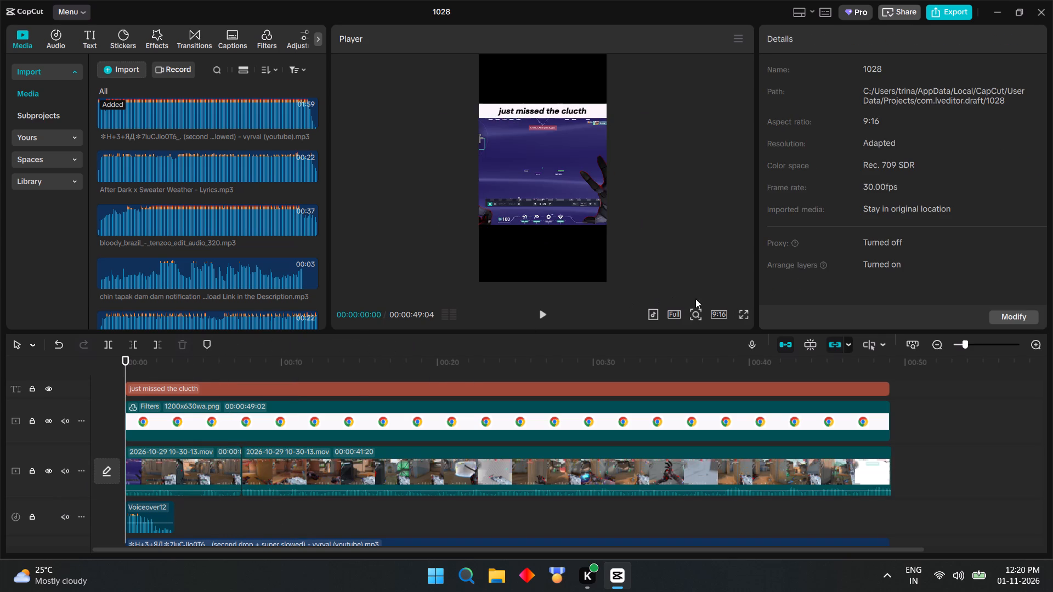
Check the framing in full screen, and move the title and its white banner up together slightly, clear of the gameplay's top score bar.
click(741, 314)
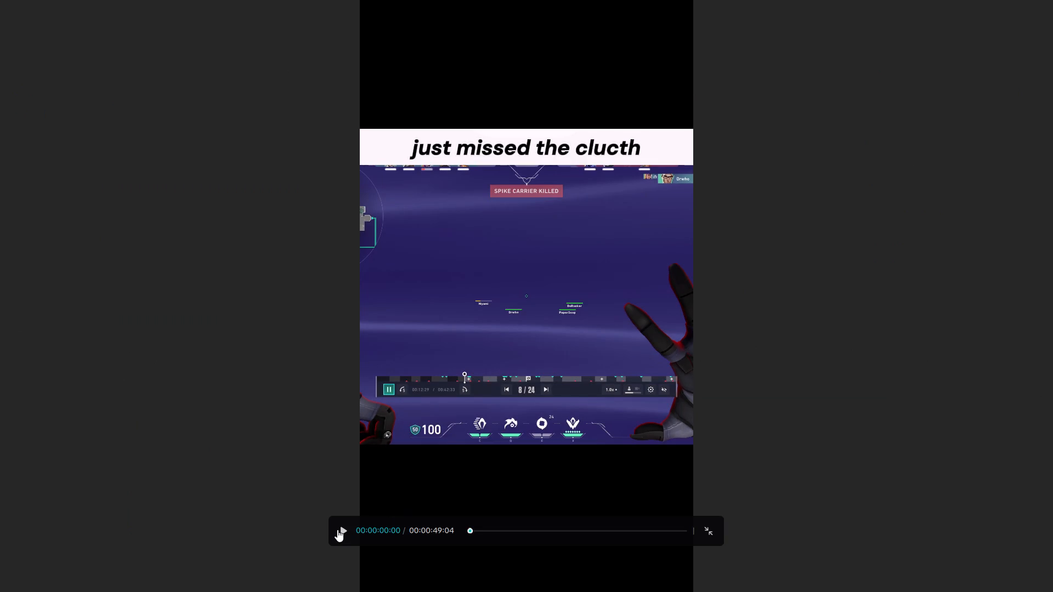
click(711, 523)
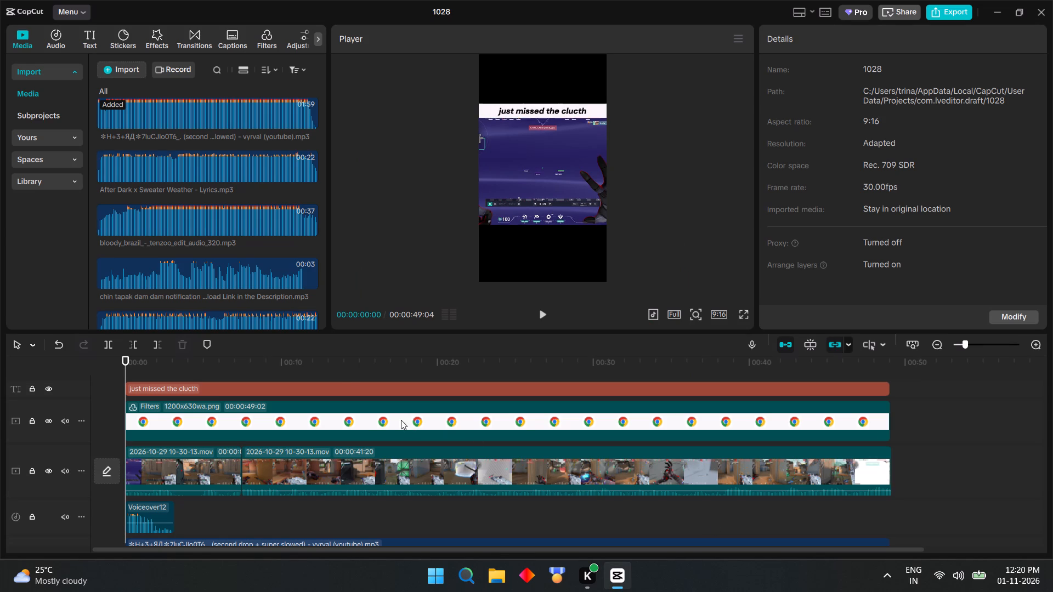
click(337, 386)
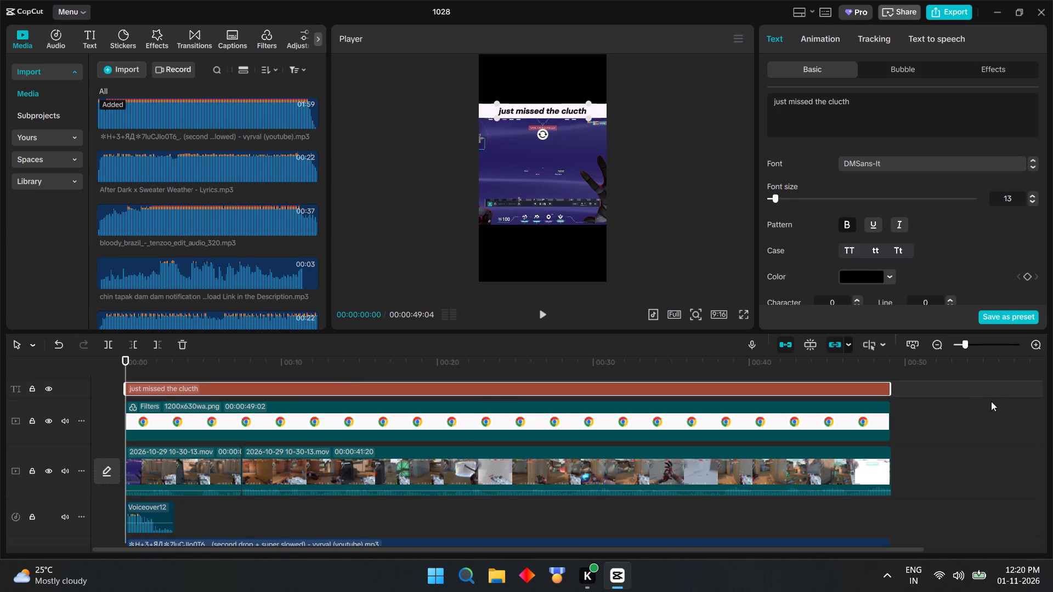
drag(972, 393, 835, 411)
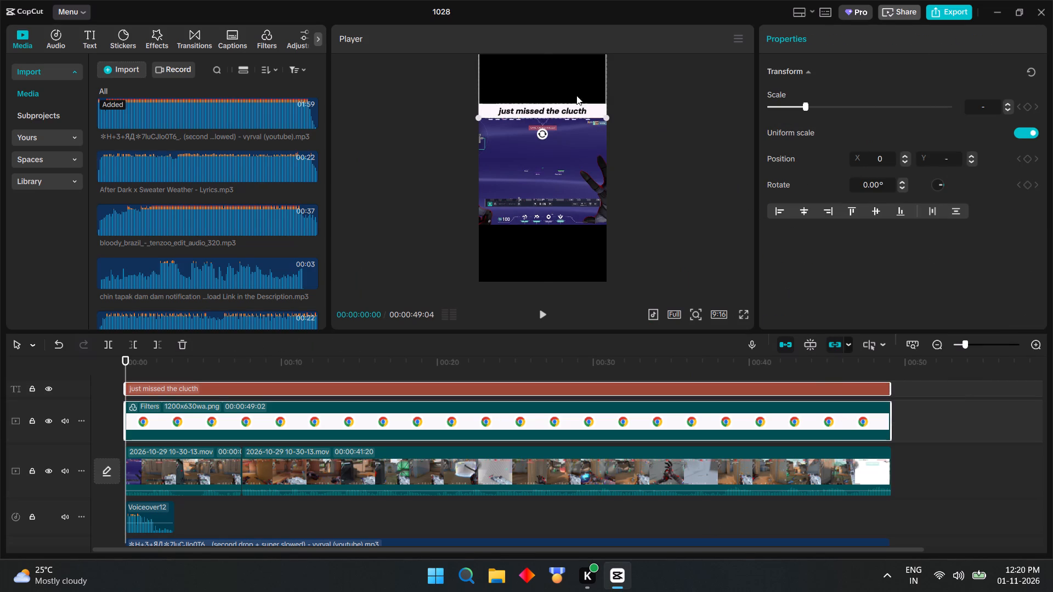
click(576, 95)
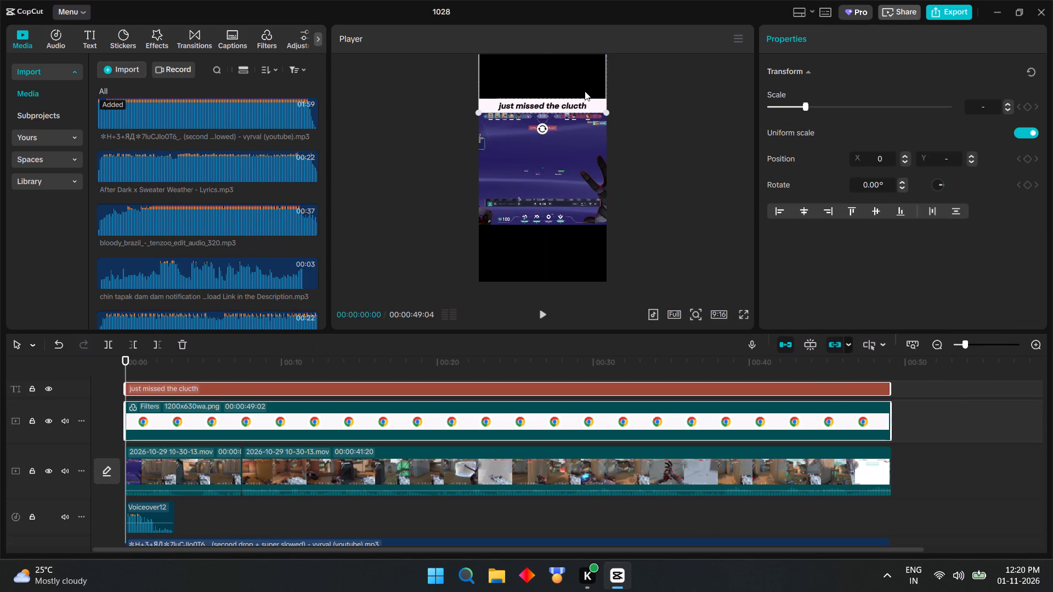
Play the whole video from the start in full screen to check the repositioned title and the ending.
click(249, 516)
drag(247, 514, 1, 495)
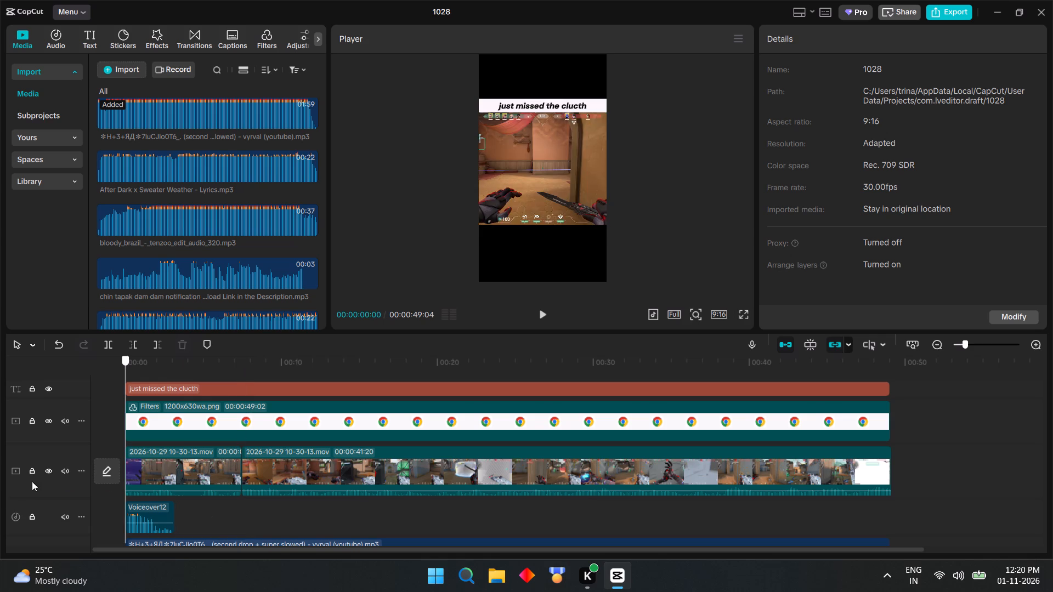
click(744, 310)
click(345, 532)
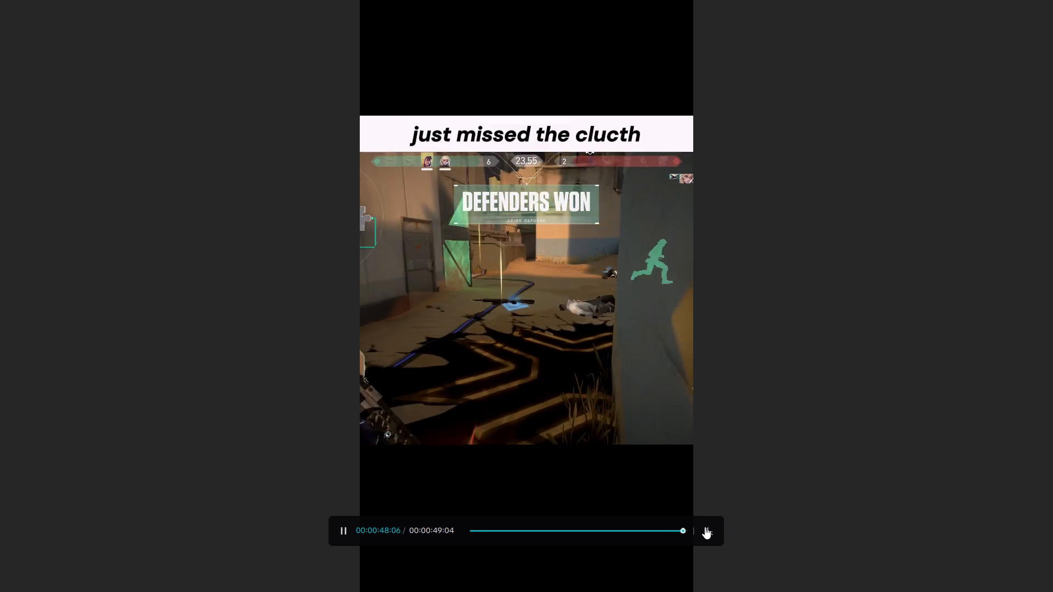
click(705, 526)
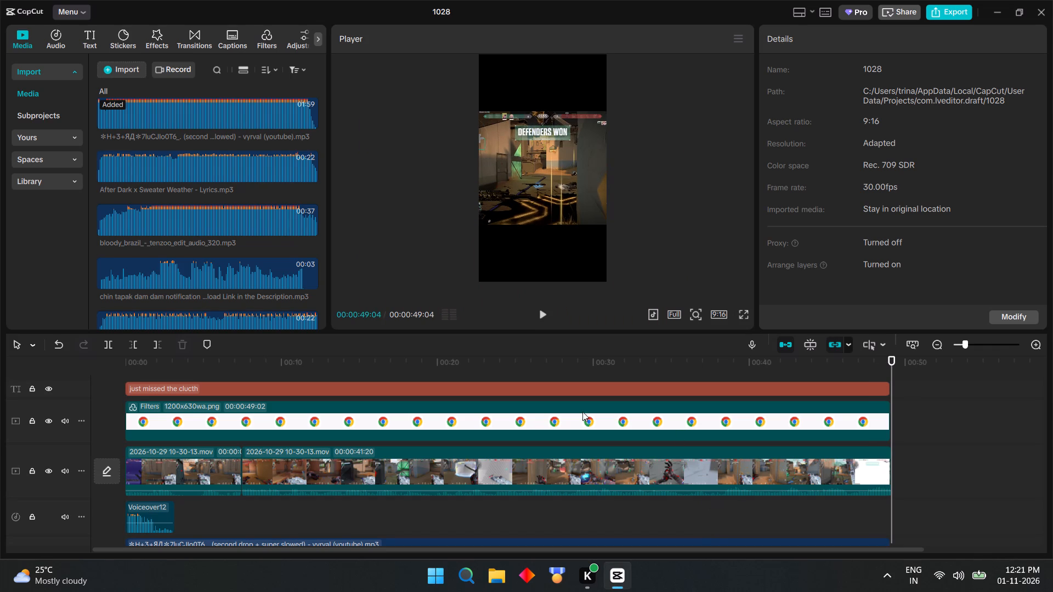
Trim the ends of the title, white banner, second gameplay clip and music together, bringing the project length to 00:00:47:26.
click(440, 378)
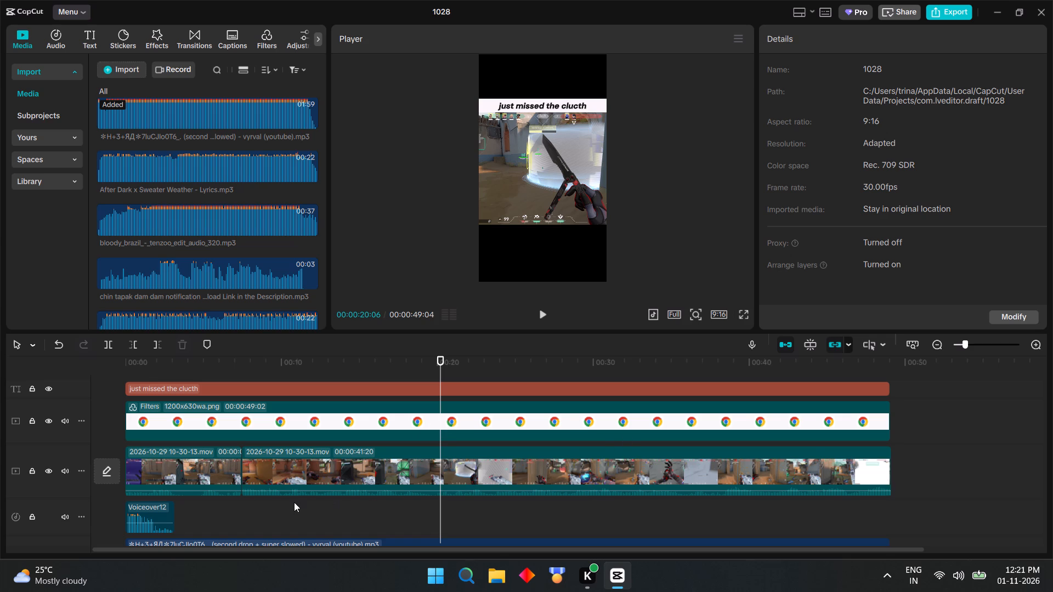
scroll(546, 474, down, 5)
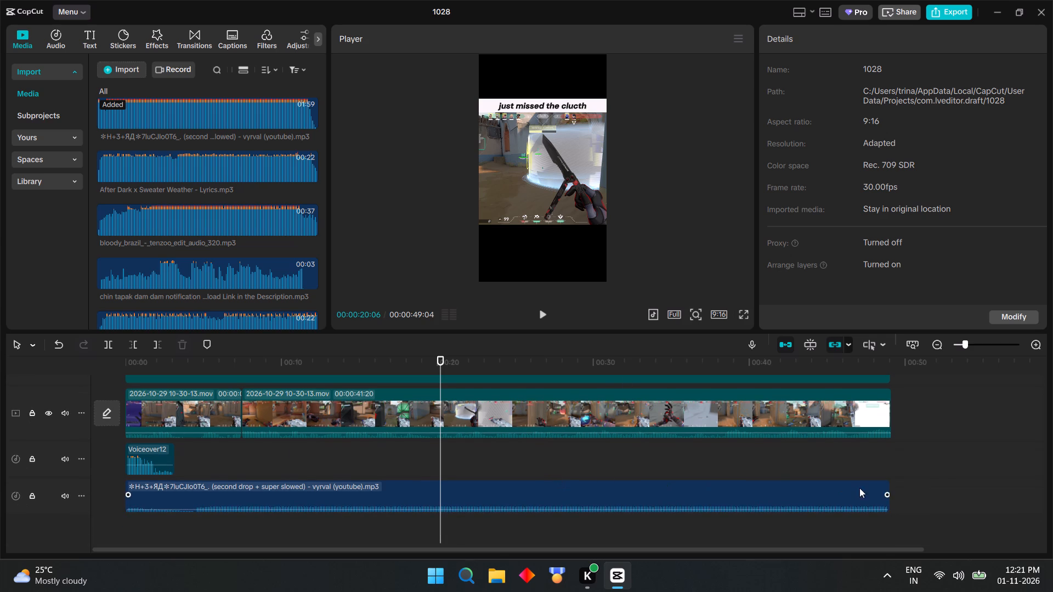
click(803, 456)
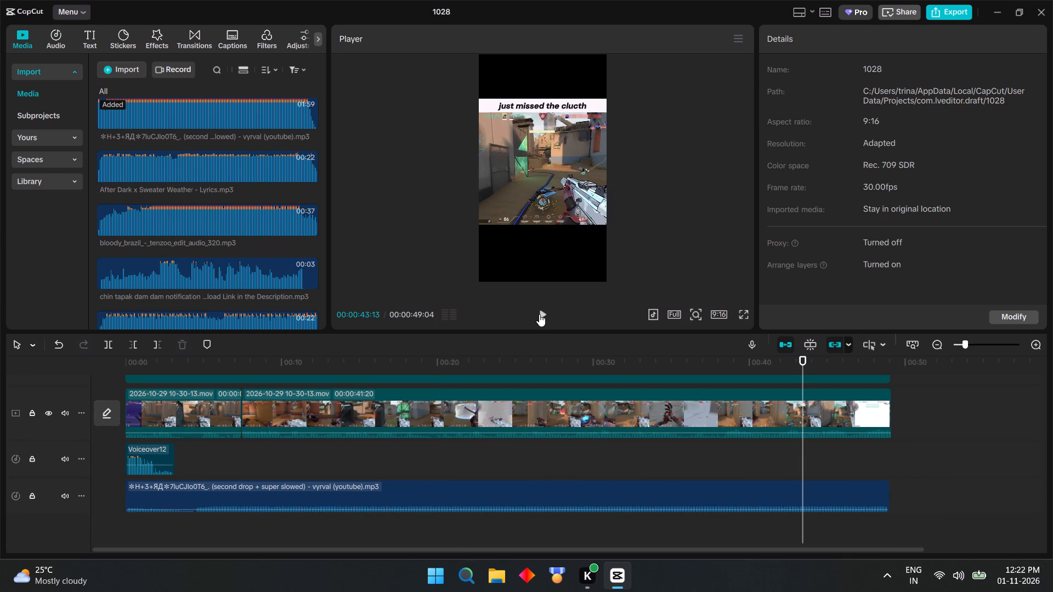
click(540, 314)
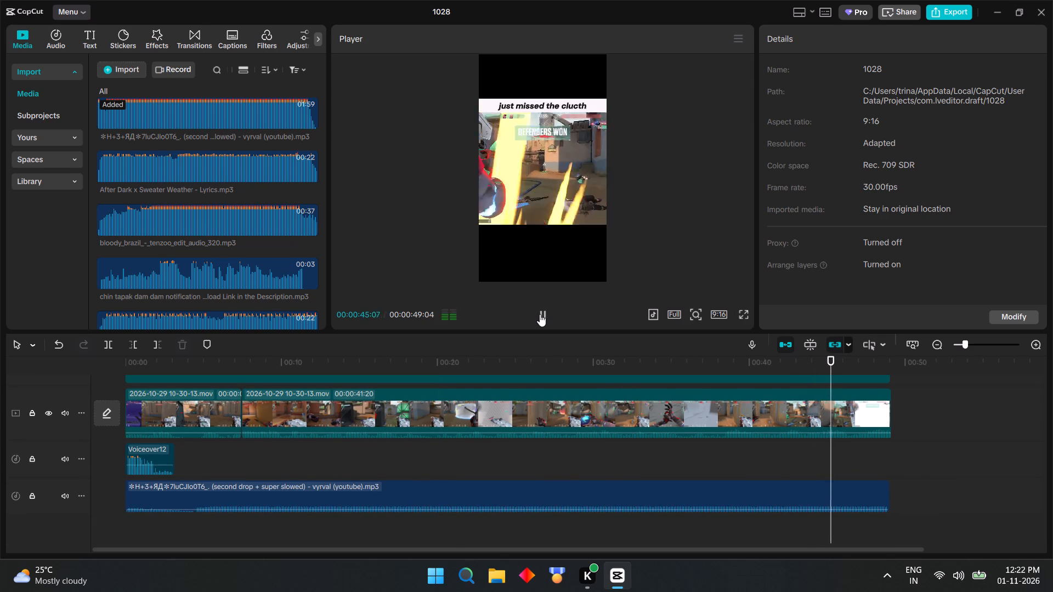
click(540, 314)
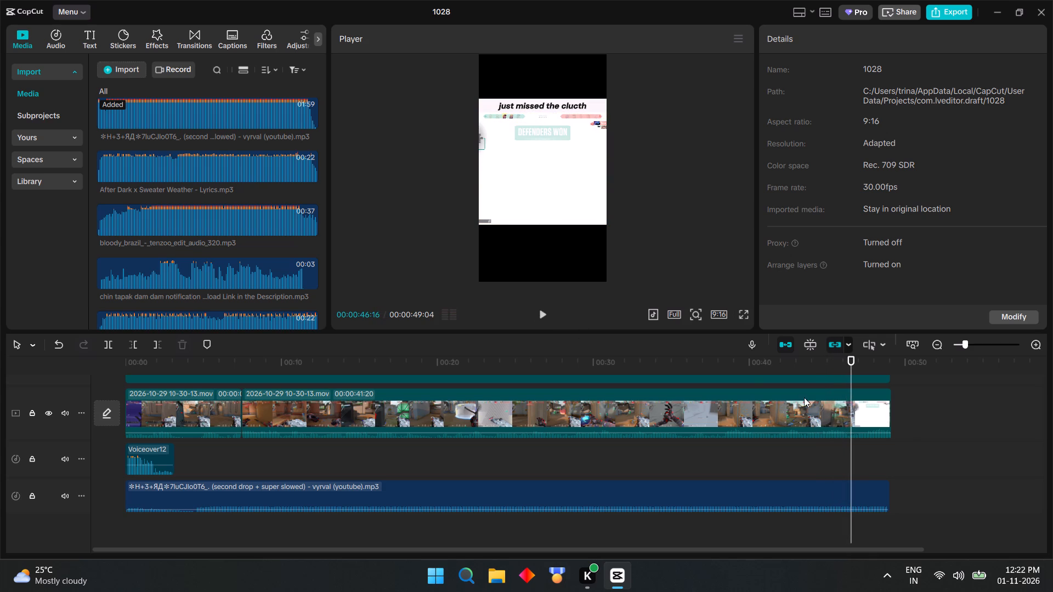
drag(894, 522, 857, 355)
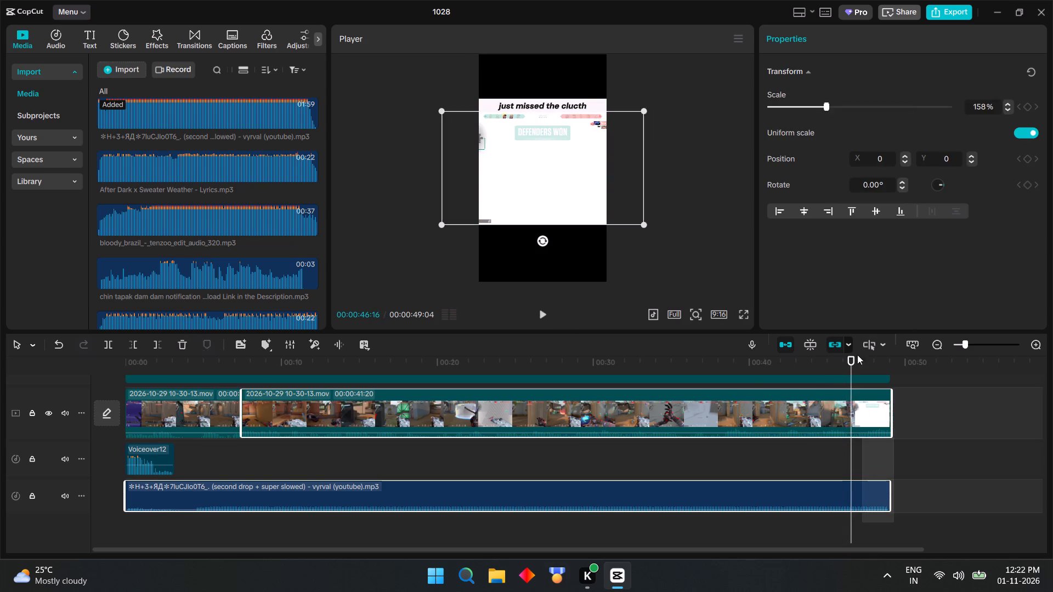
drag(857, 355, 856, 346)
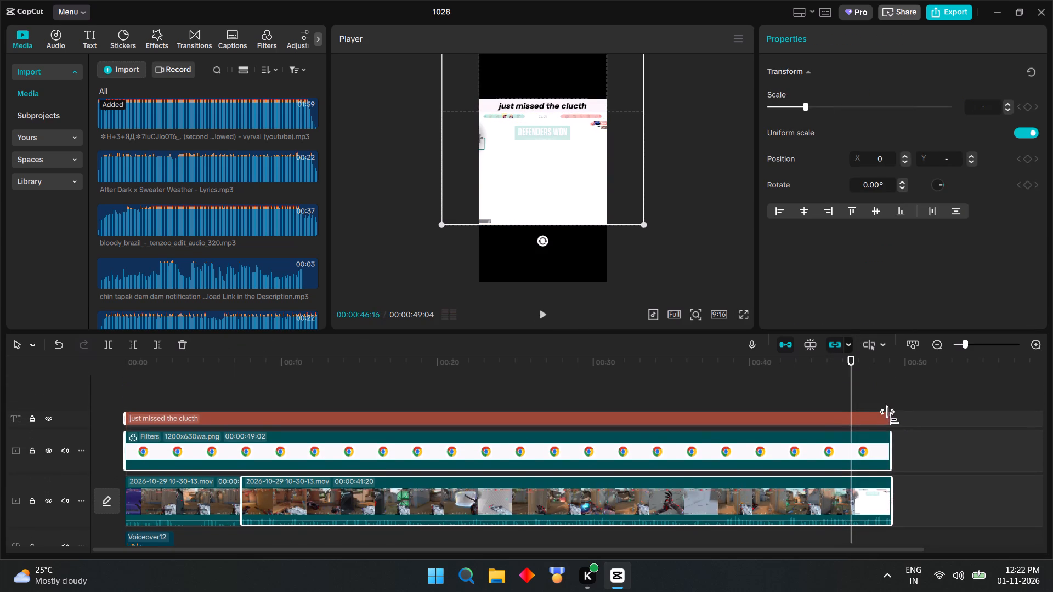
drag(892, 417, 869, 419)
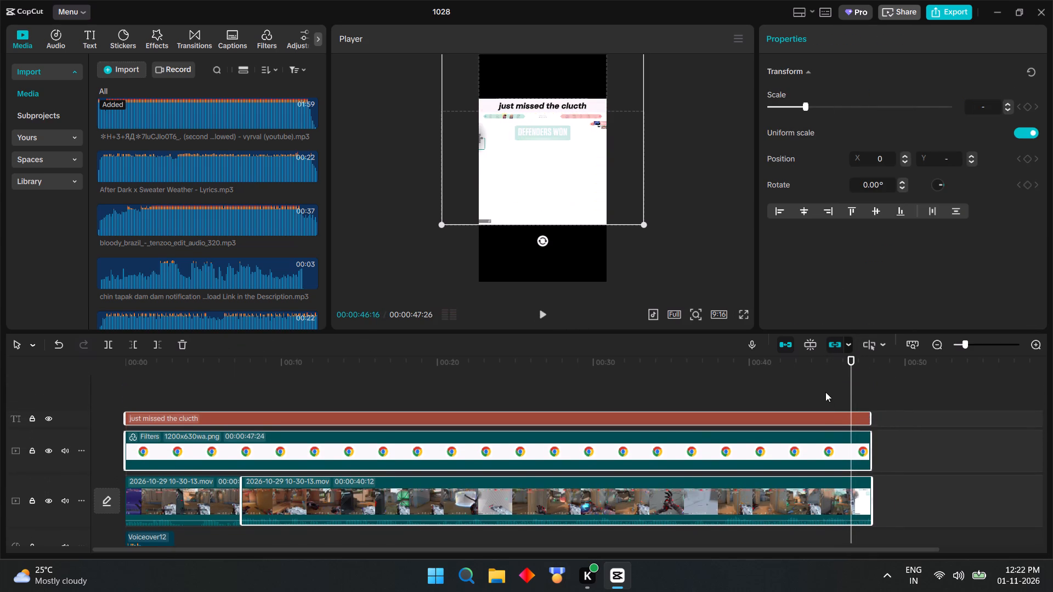
Play the last second or so of the shortened video to check its new ending.
click(826, 392)
scroll(888, 429, down, 8)
click(847, 462)
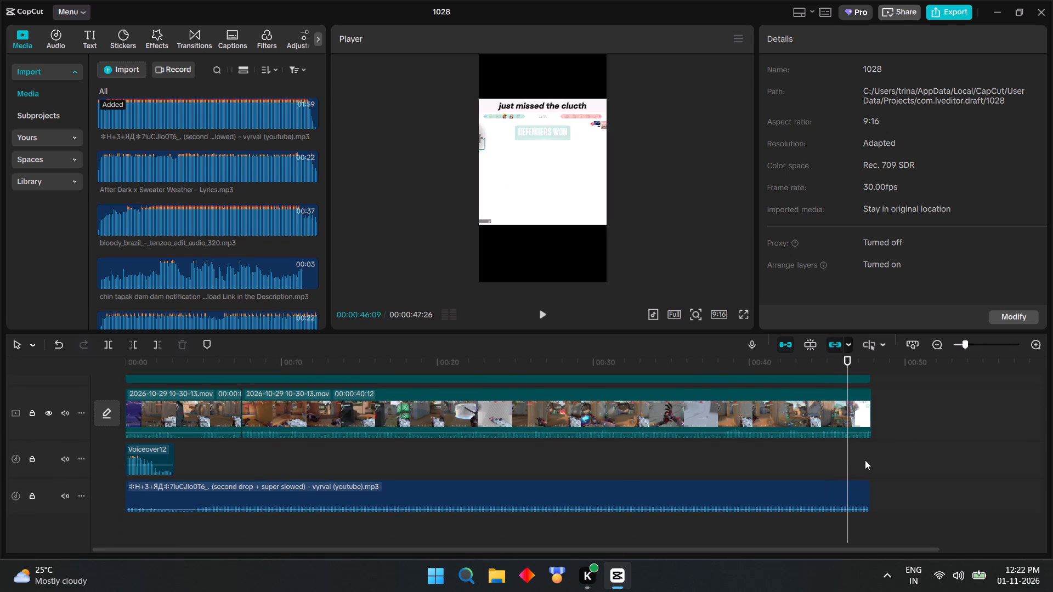
click(542, 315)
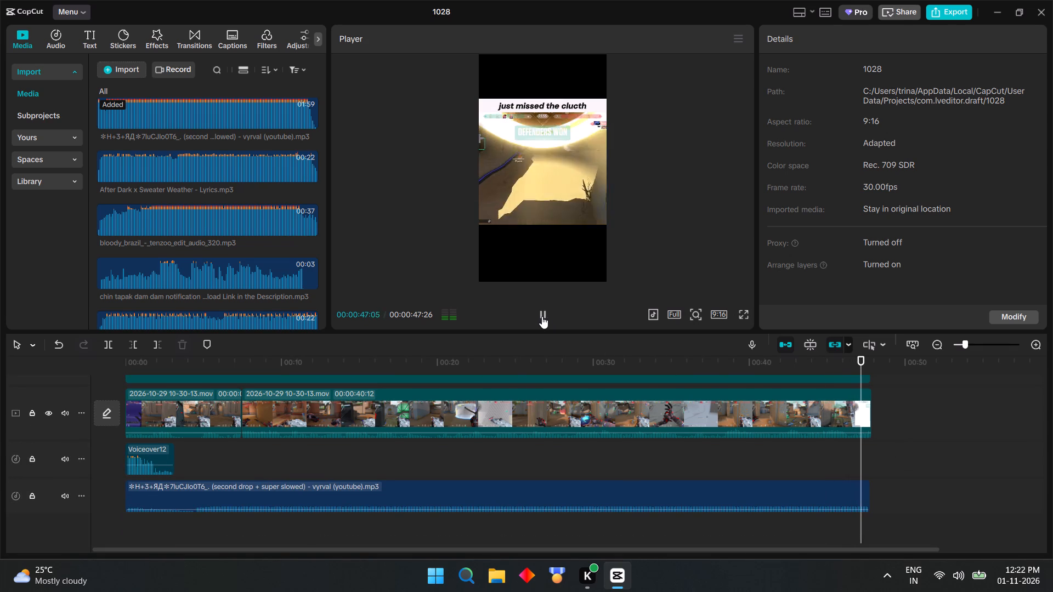
Trim the ends of the title, white banner and second gameplay clip together, bringing the project length to 00:00:47:24.
ctrl+scroll(958, 469, up, 4)
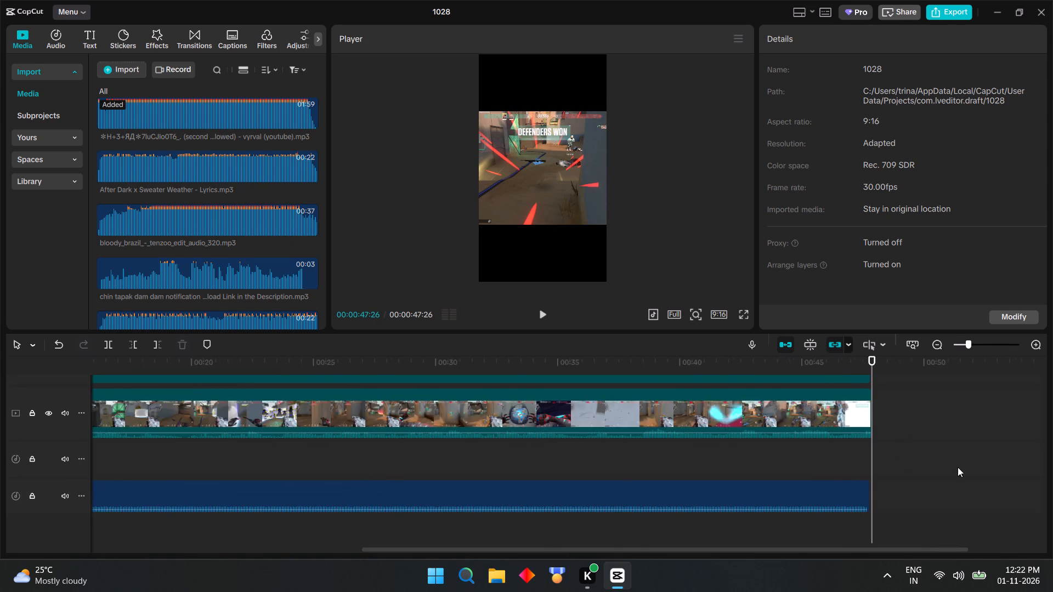
ctrl+scroll(958, 467, up, 10)
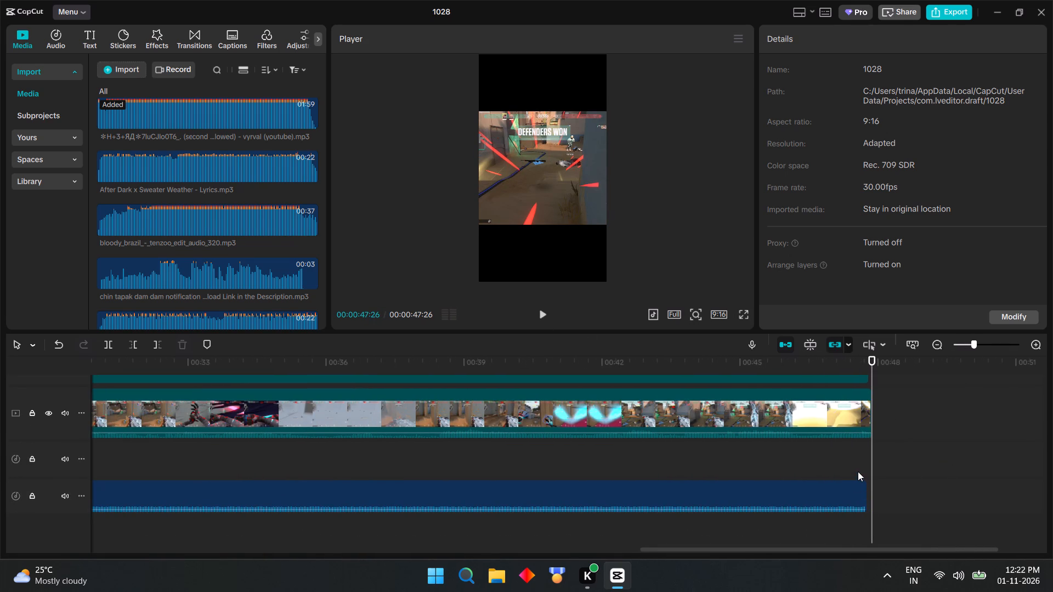
drag(892, 456, 839, 346)
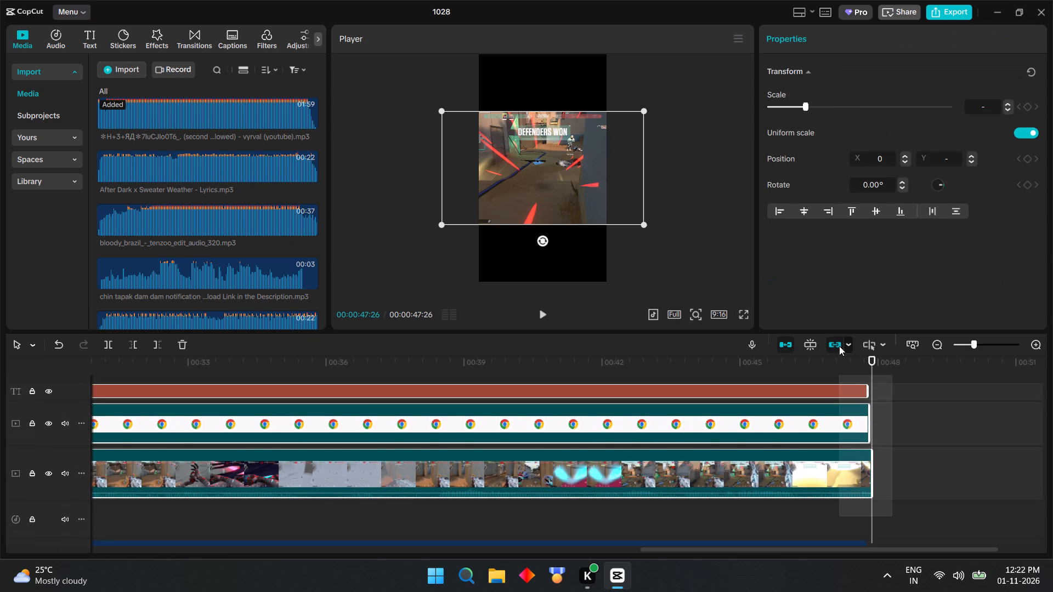
drag(839, 346, 839, 359)
click(867, 411)
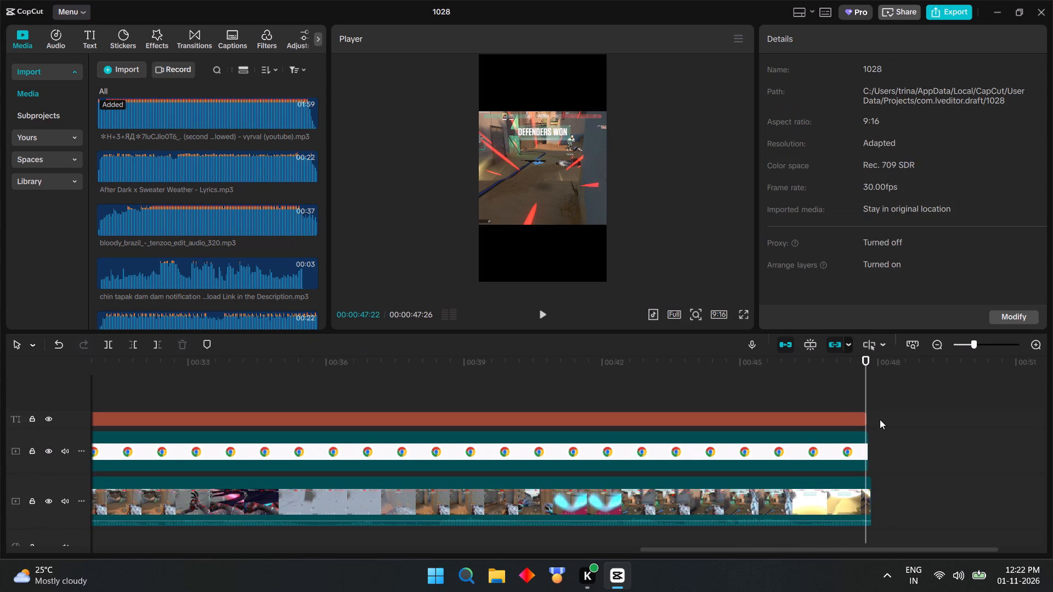
drag(902, 390, 860, 507)
drag(868, 413, 868, 413)
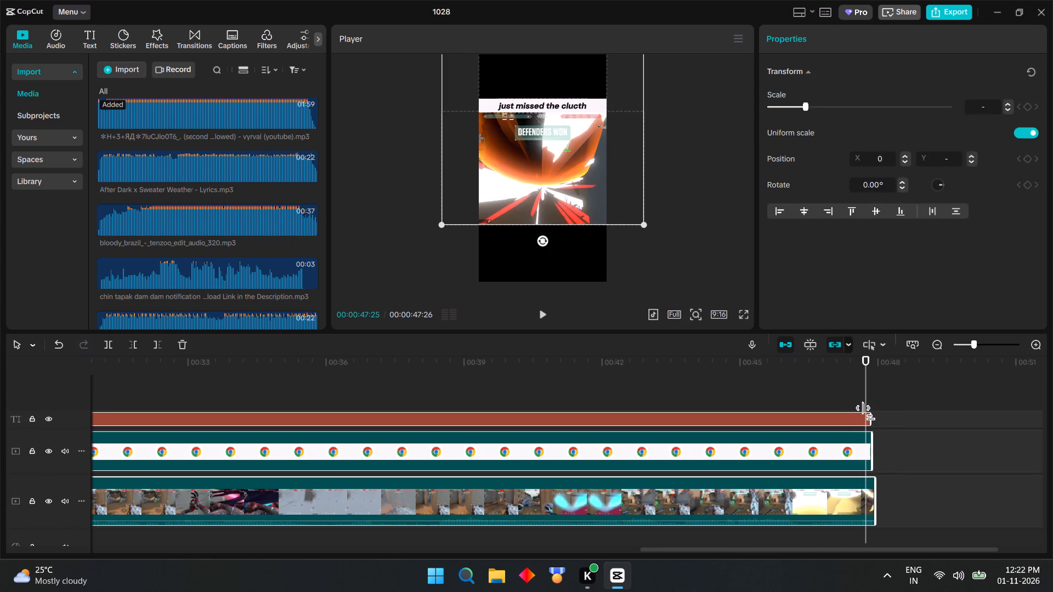
drag(868, 413, 860, 414)
click(907, 446)
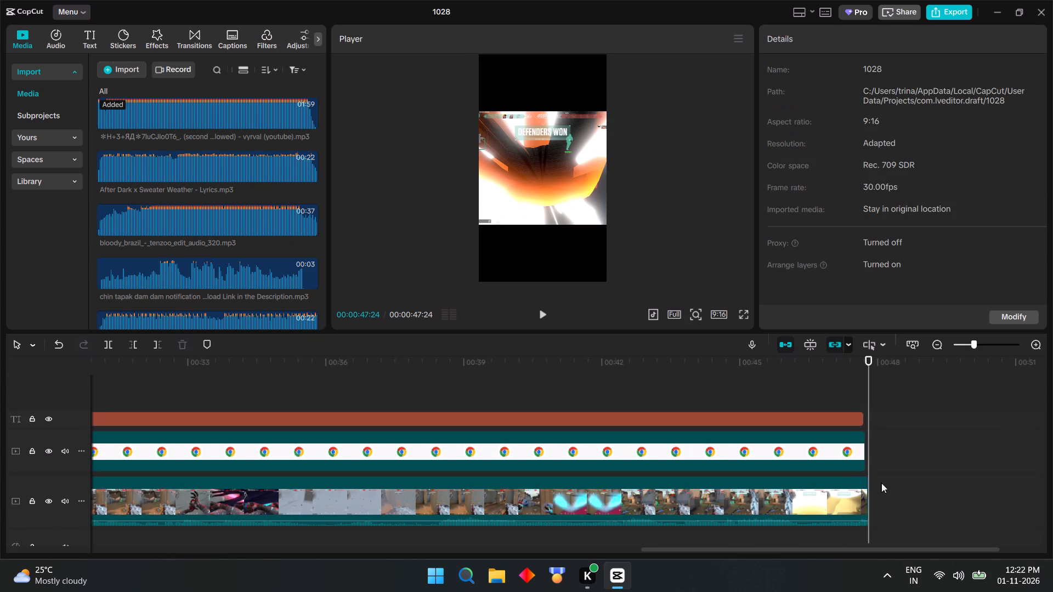
Trim the end of the second gameplay clip to line up with the title's end.
click(851, 491)
click(866, 485)
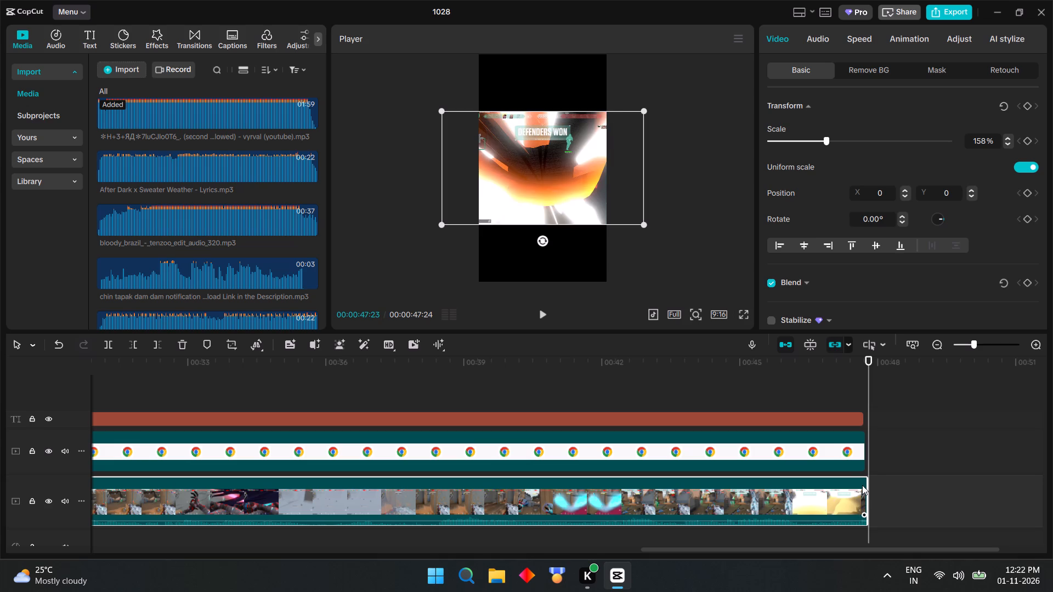
click(885, 477)
Trim the white banner's end to line up with the ends of the title and gameplay.
scroll(896, 465, down, 4)
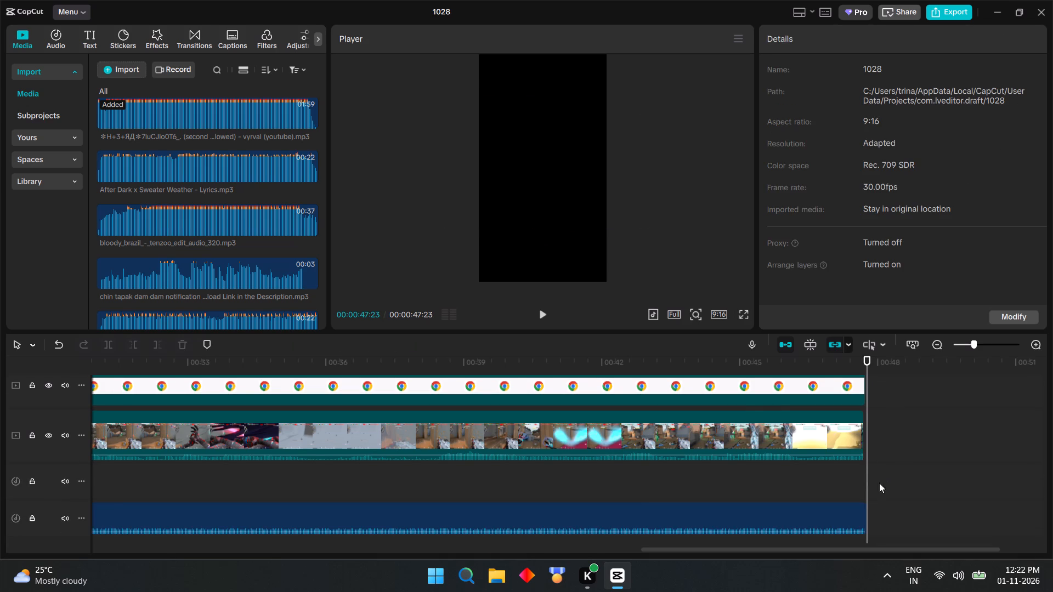
drag(867, 476, 862, 477)
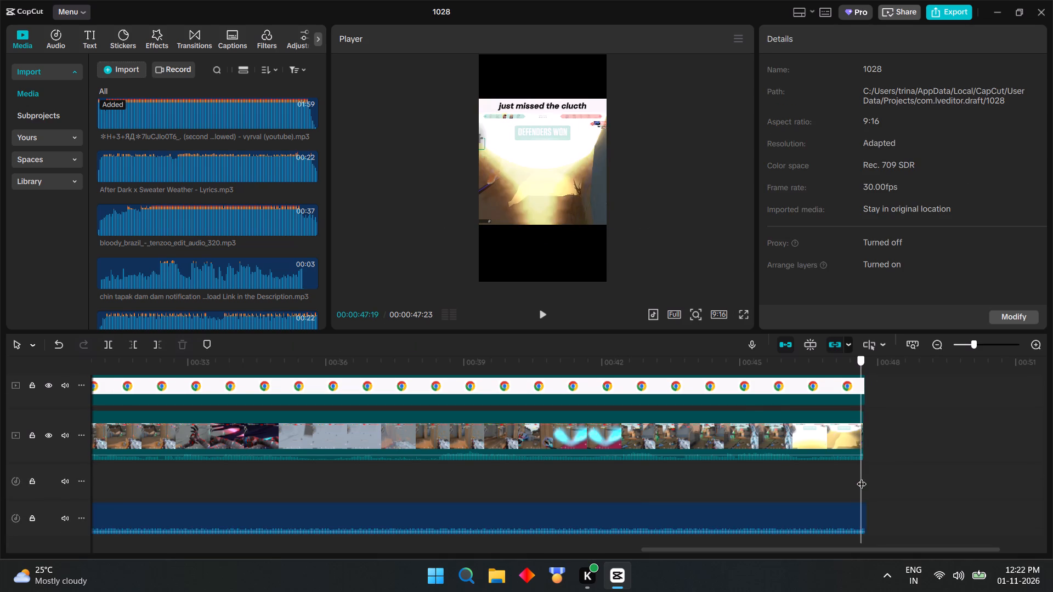
drag(862, 477, 862, 477)
scroll(869, 477, up, 5)
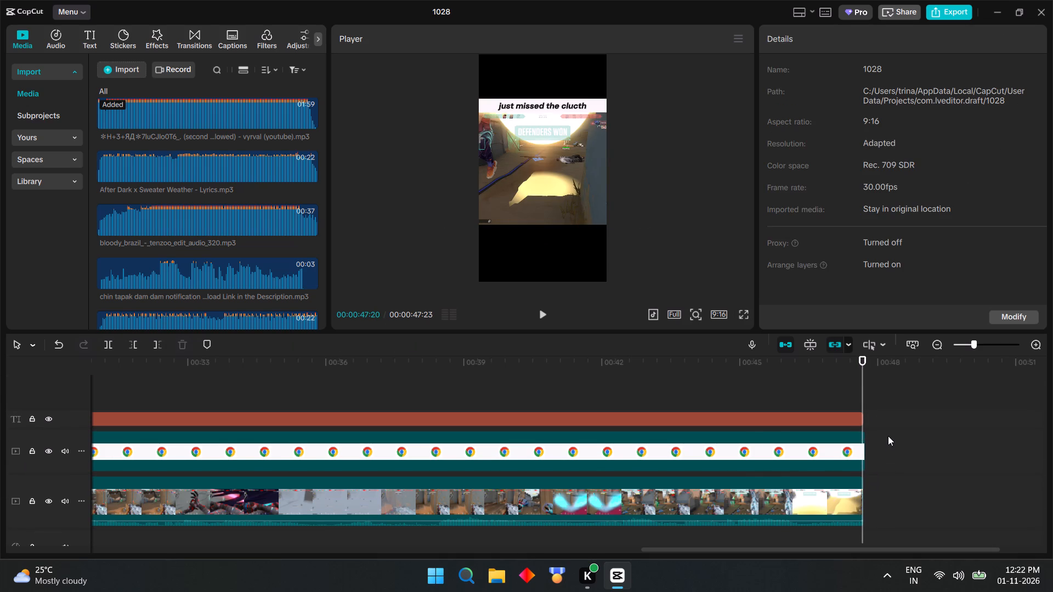
ctrl+scroll(888, 432, up, 20)
ctrl+scroll(888, 432, up, 10)
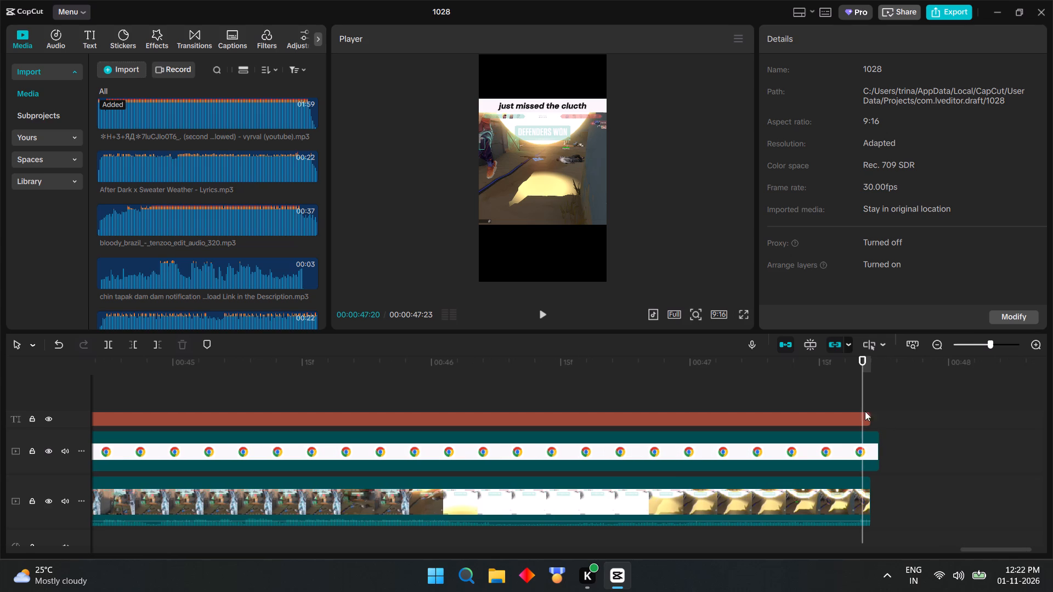
drag(864, 397, 870, 395)
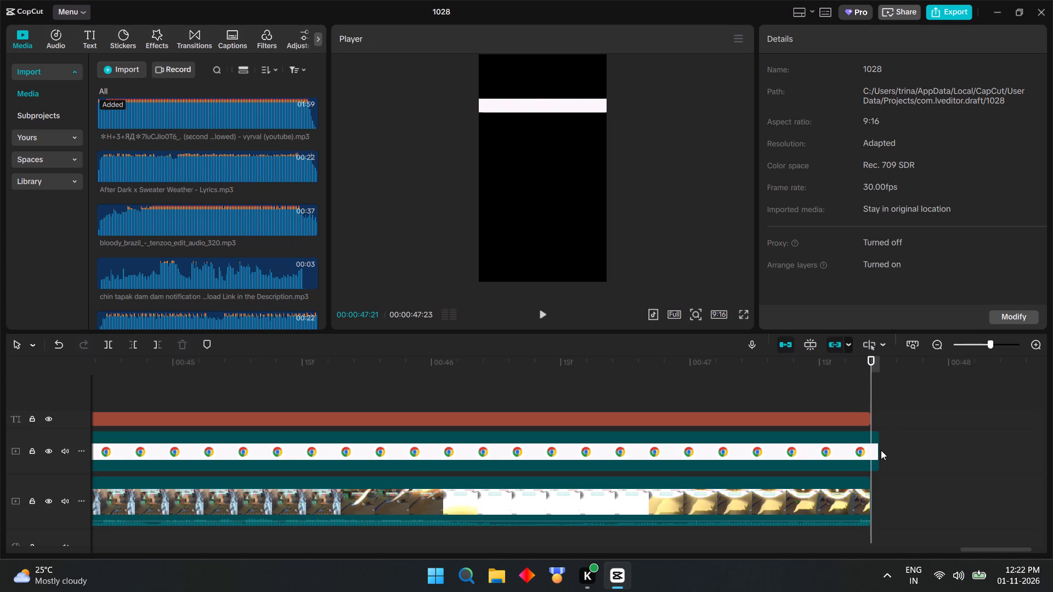
click(880, 450)
click(870, 448)
drag(880, 443, 872, 444)
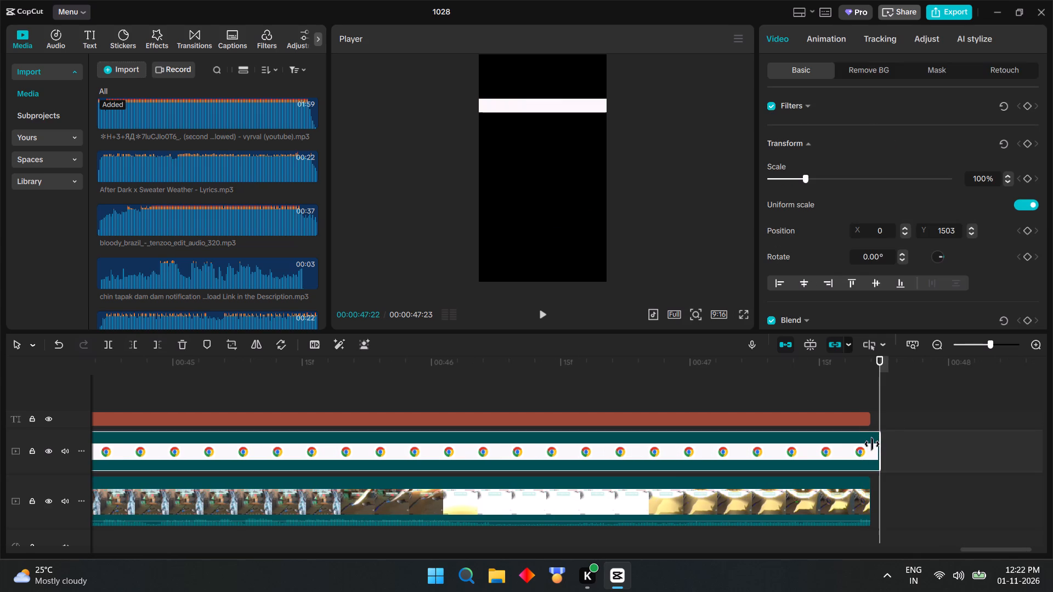
drag(872, 444, 871, 444)
Trim the background music's end to match the gameplay, bringing the project length to 00:00:47:21.
scroll(887, 456, down, 7)
click(876, 481)
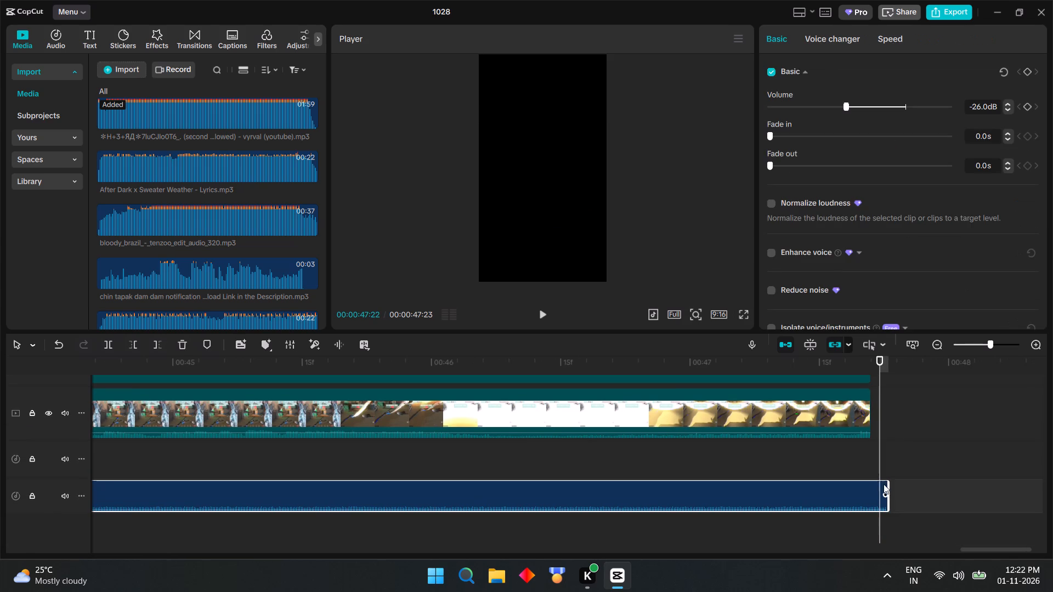
drag(887, 483, 871, 485)
Scrub over the last frames to check that all tracks end at the same point.
click(859, 463)
drag(864, 463, 865, 463)
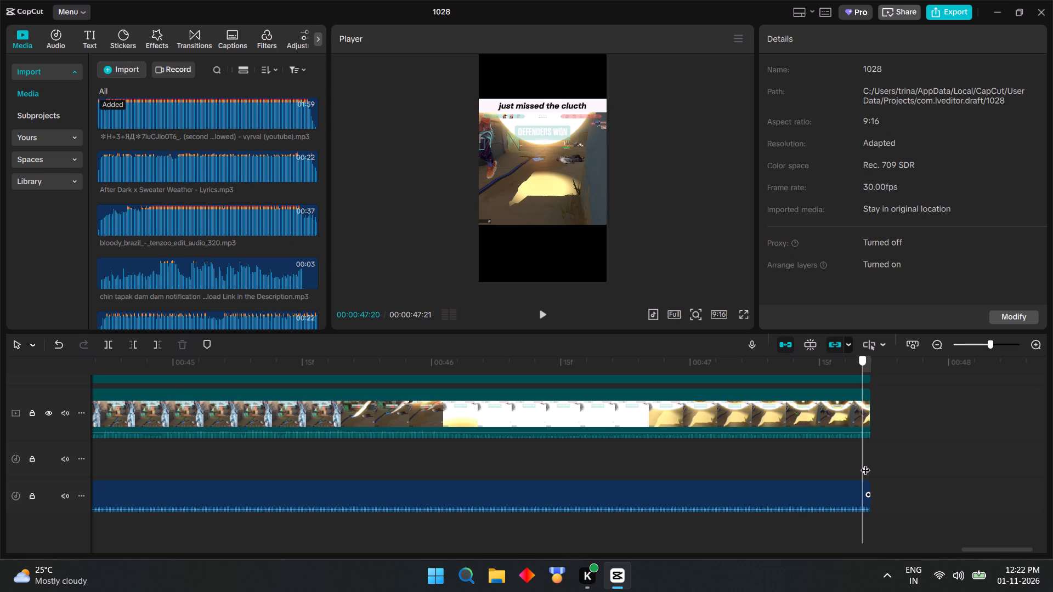
drag(865, 463, 872, 463)
click(873, 463)
drag(873, 464, 908, 459)
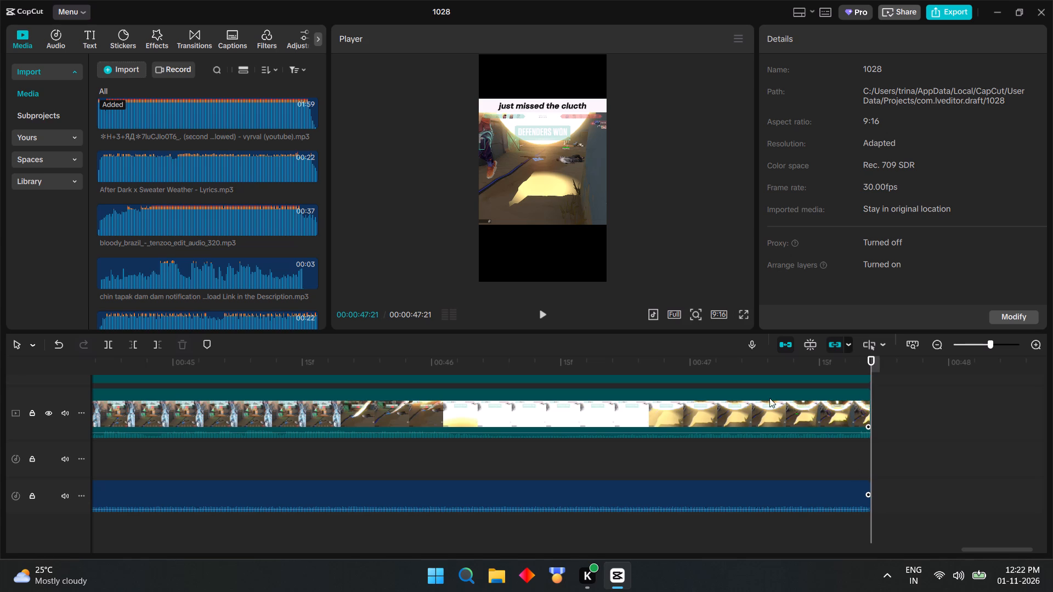
scroll(769, 440, up, 15)
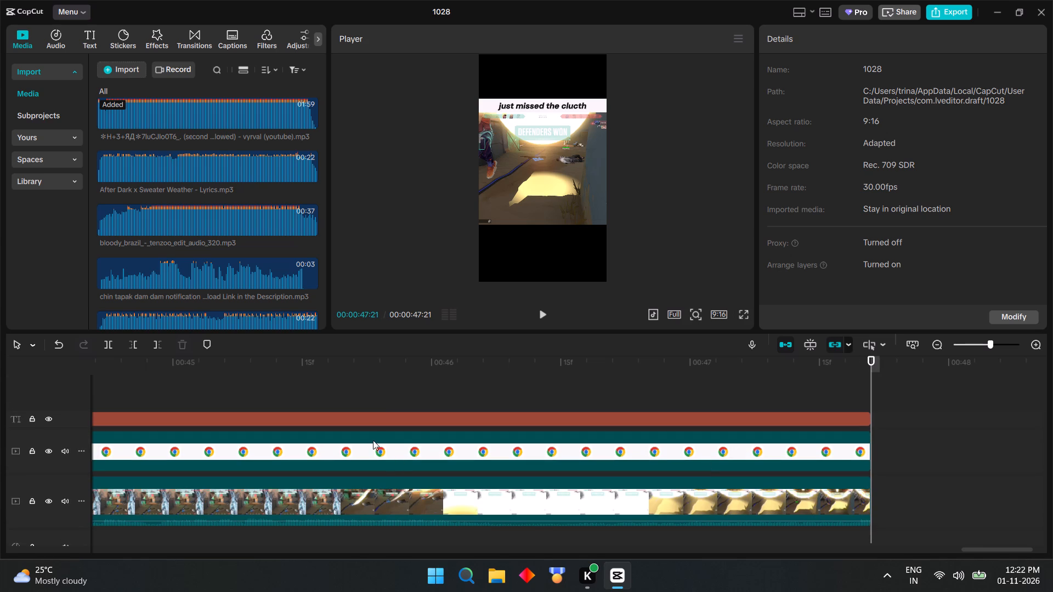
Play the whole edit full screen from 00:00:00:00 to review it, and return to the editor.
click(365, 381)
drag(370, 380, 0, 355)
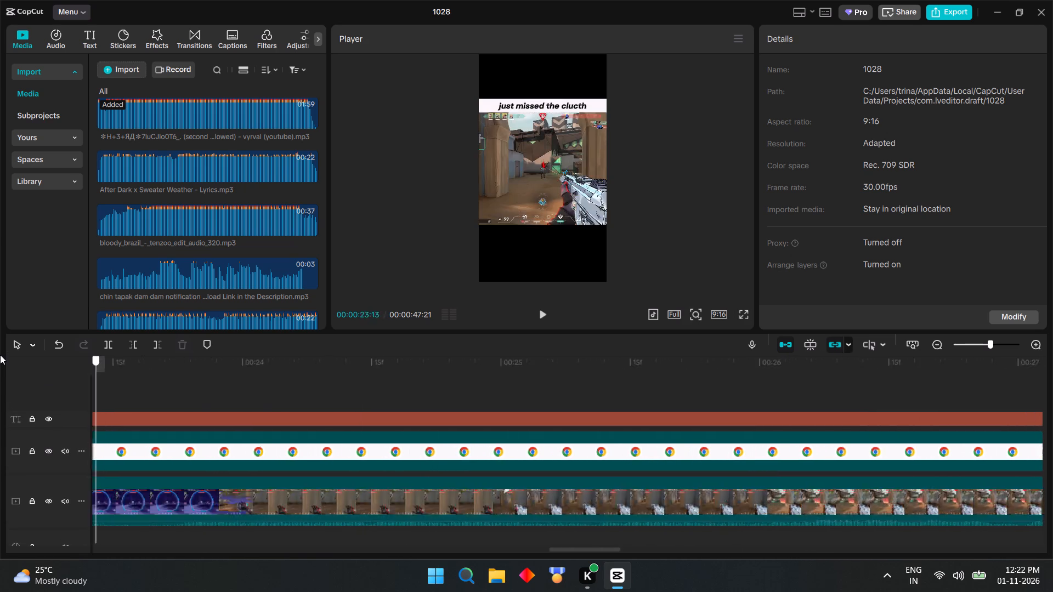
drag(0, 355, 31, 274)
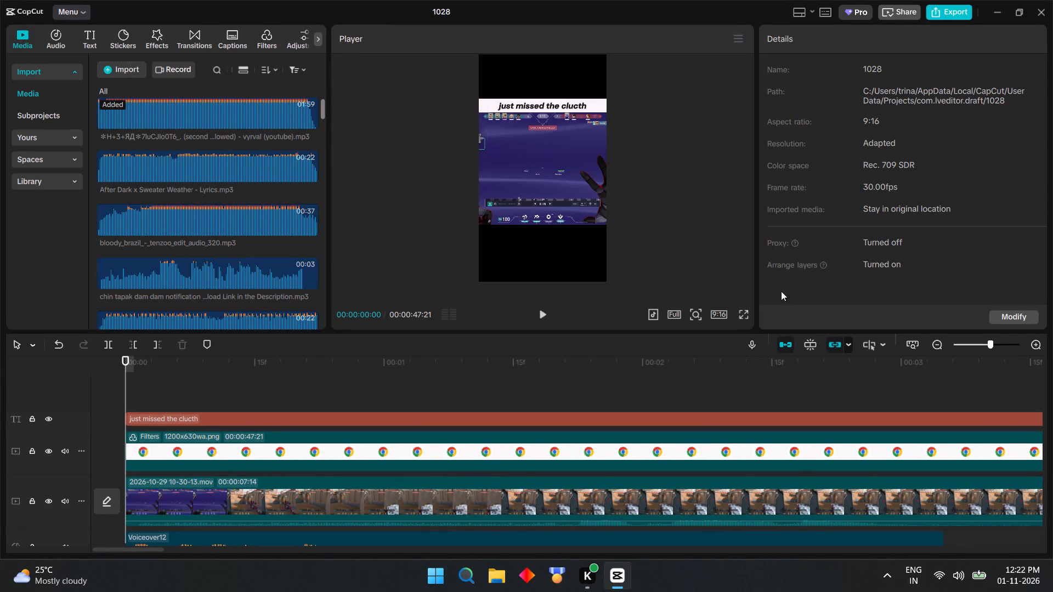
click(738, 316)
click(740, 315)
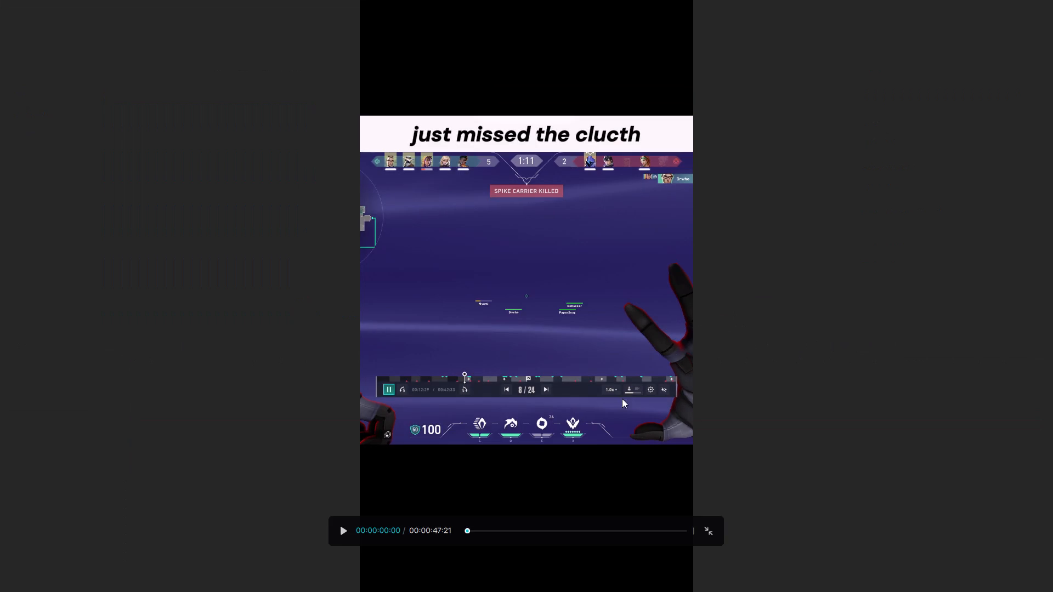
click(336, 532)
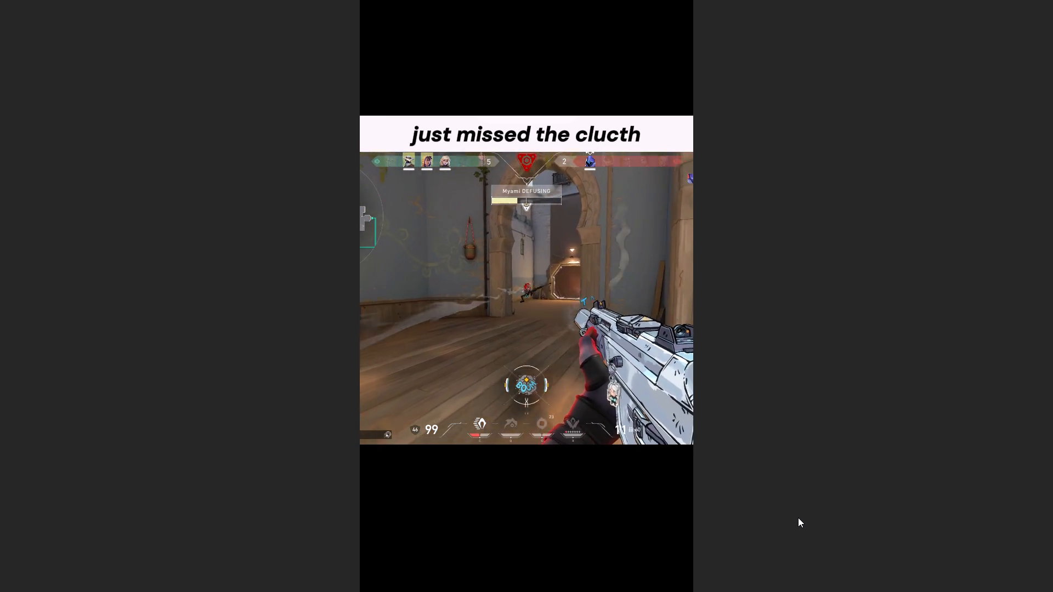
click(788, 513)
click(714, 530)
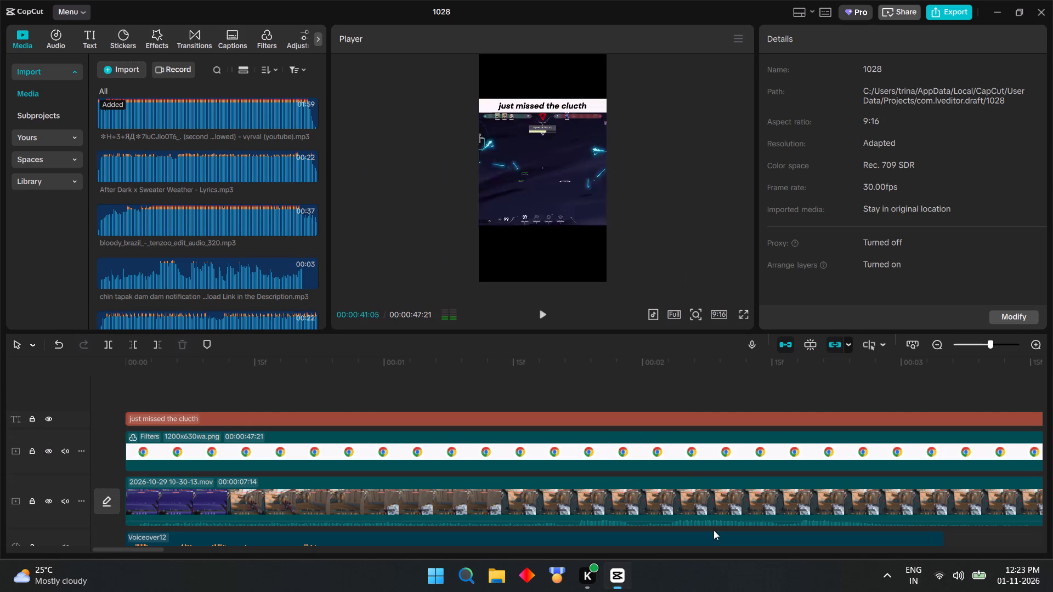
Change the title text to "just missed my ace".
click(506, 420)
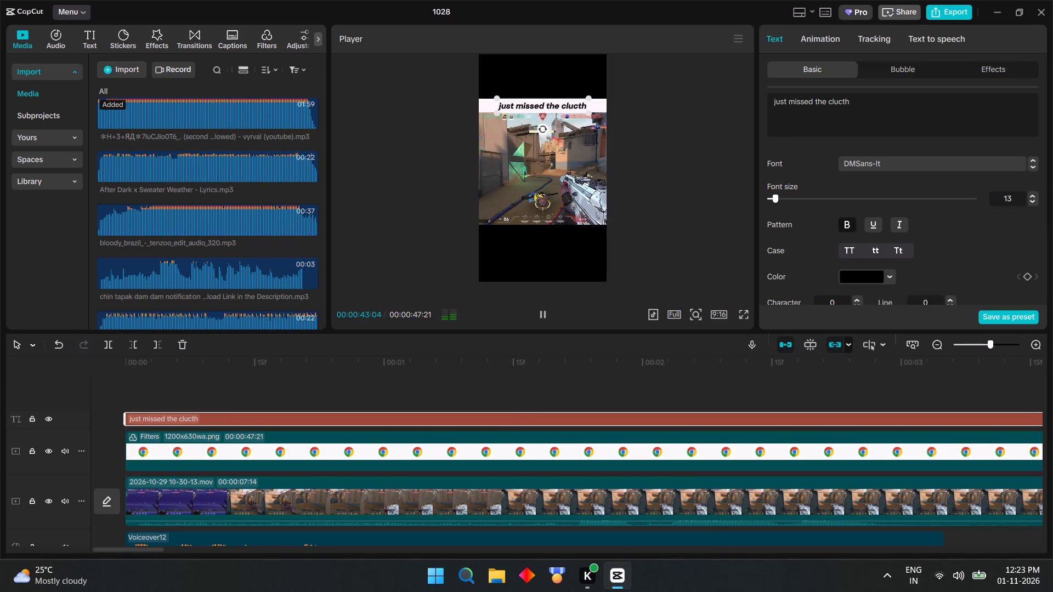
drag(857, 96, 817, 105)
click(857, 102)
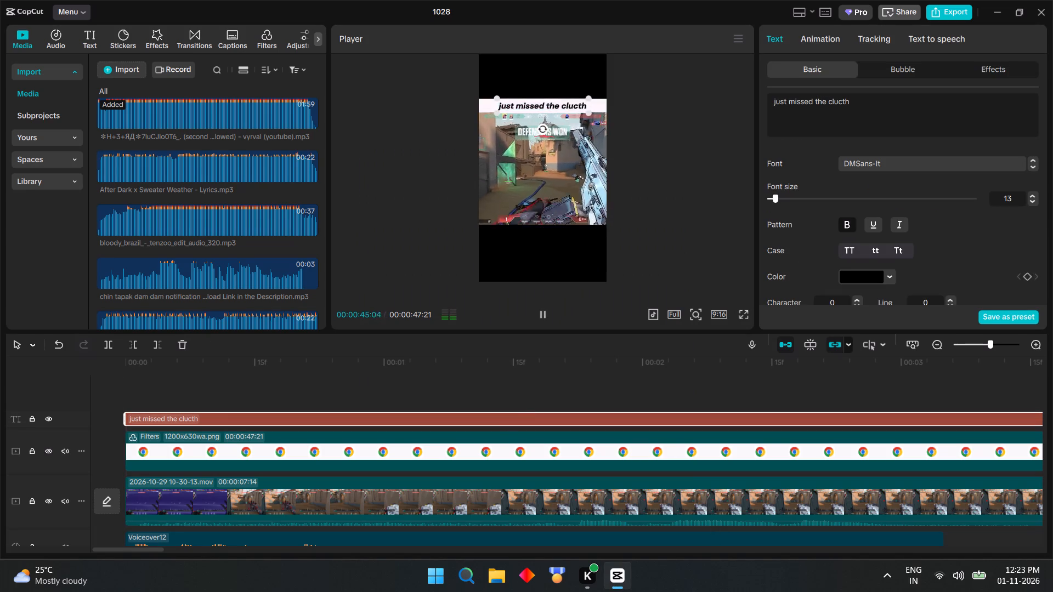
click(857, 102)
key(BackSpace)
key(BackSpace)
key(BackSpace)
key(BackSpace)
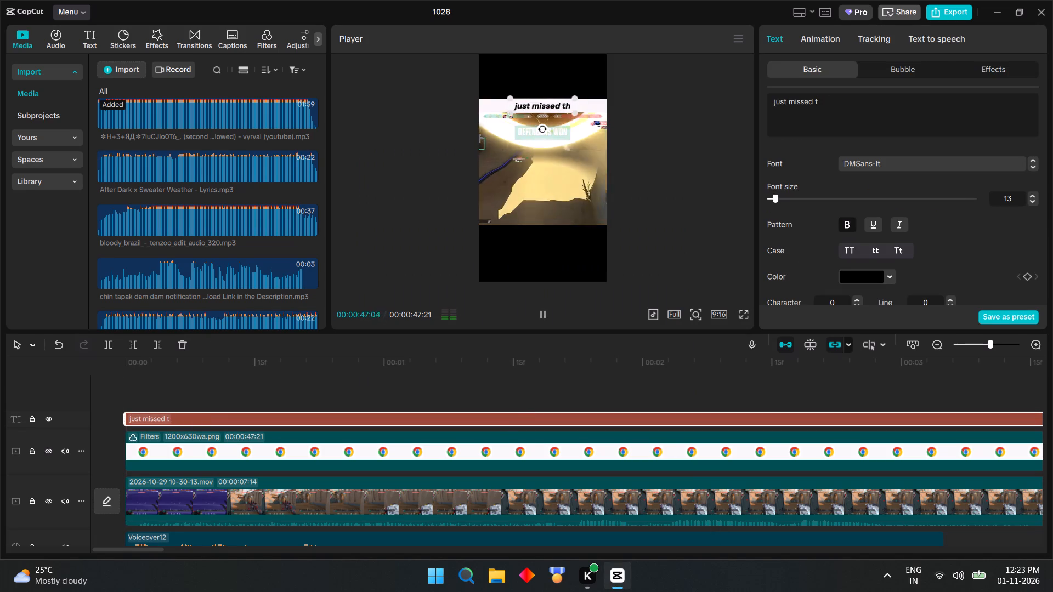
key(BackSpace)
text(my ace)
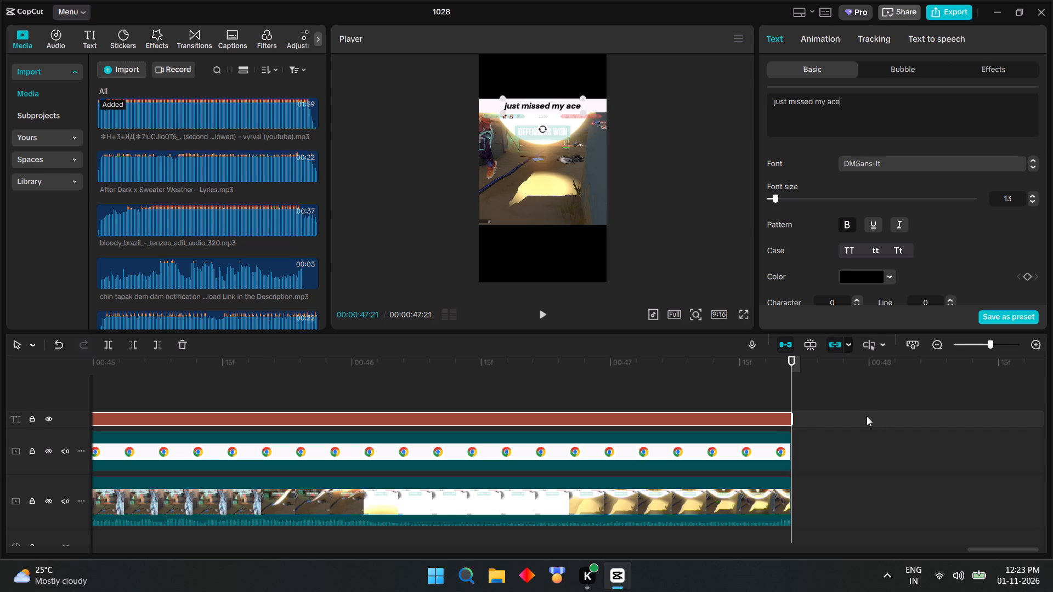
Import the loud fart sound effect by Sergey's Video Compilation from the Sound Effects folder in Music.
scroll(859, 413, down, 6)
click(768, 527)
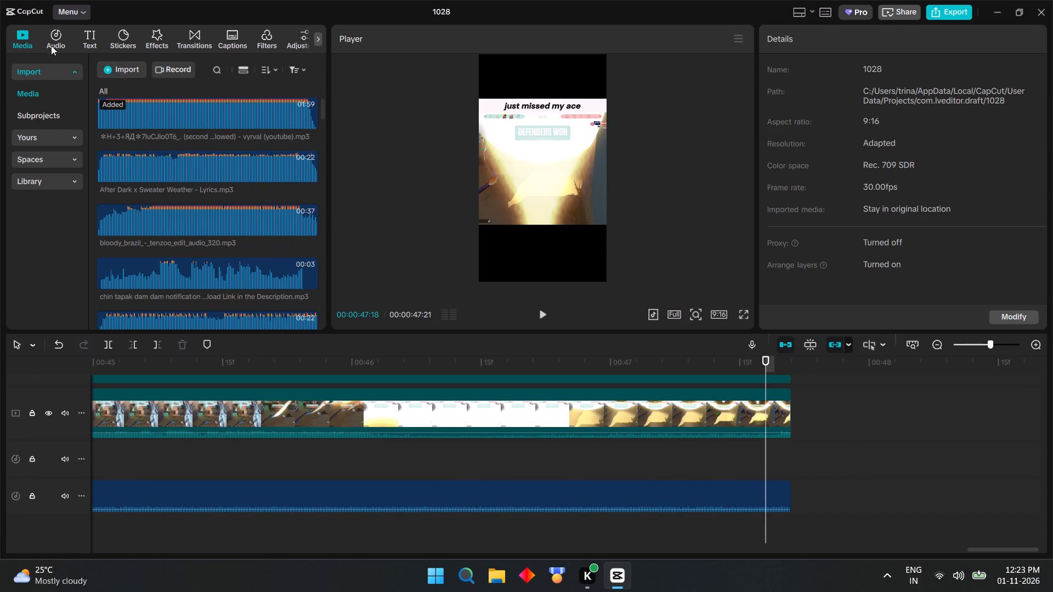
click(112, 67)
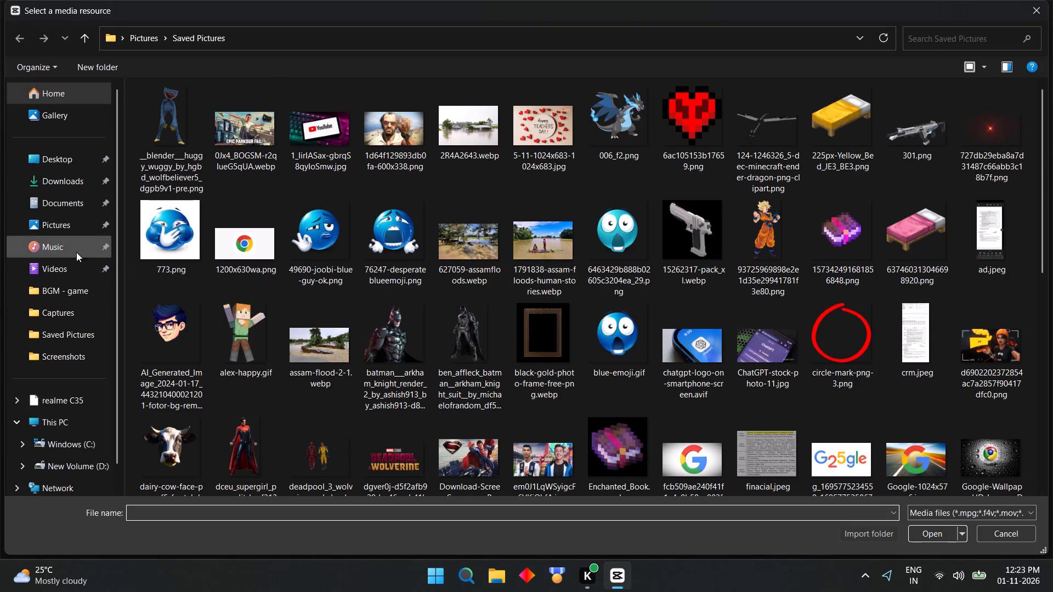
click(72, 251)
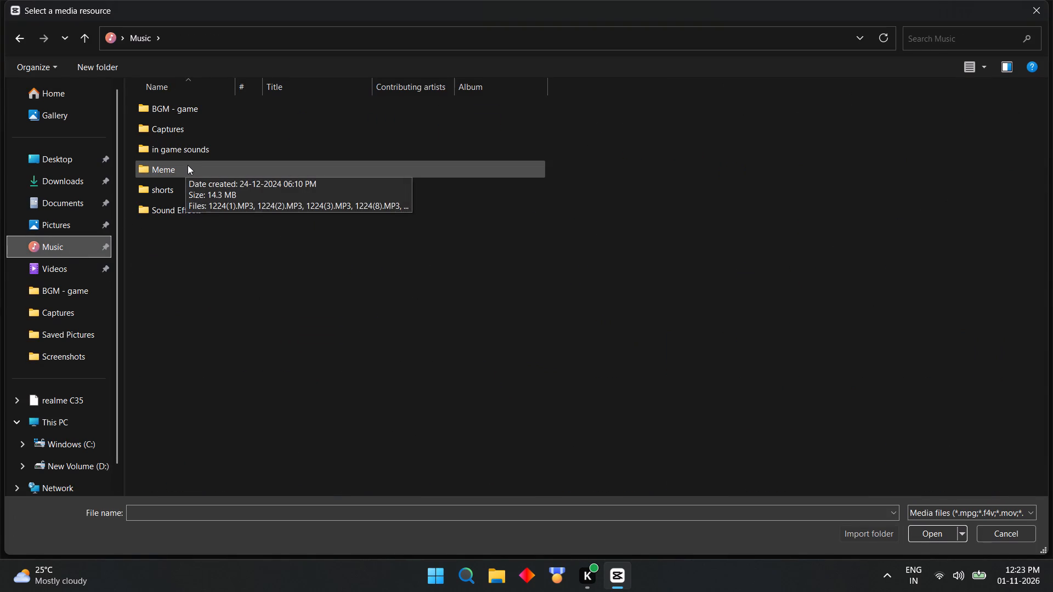
double_click(186, 164)
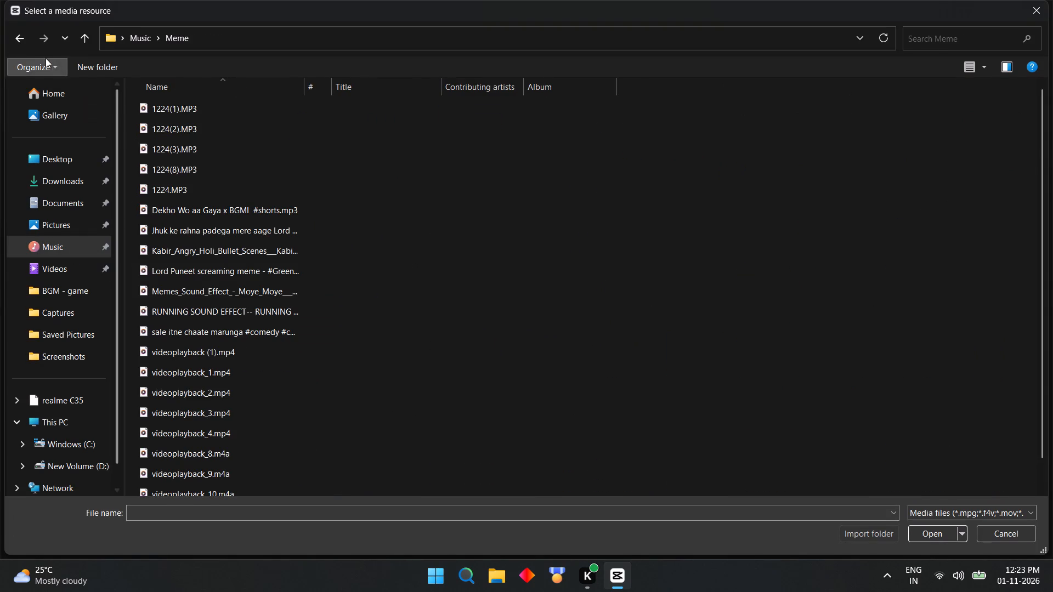
click(20, 38)
double_click(158, 203)
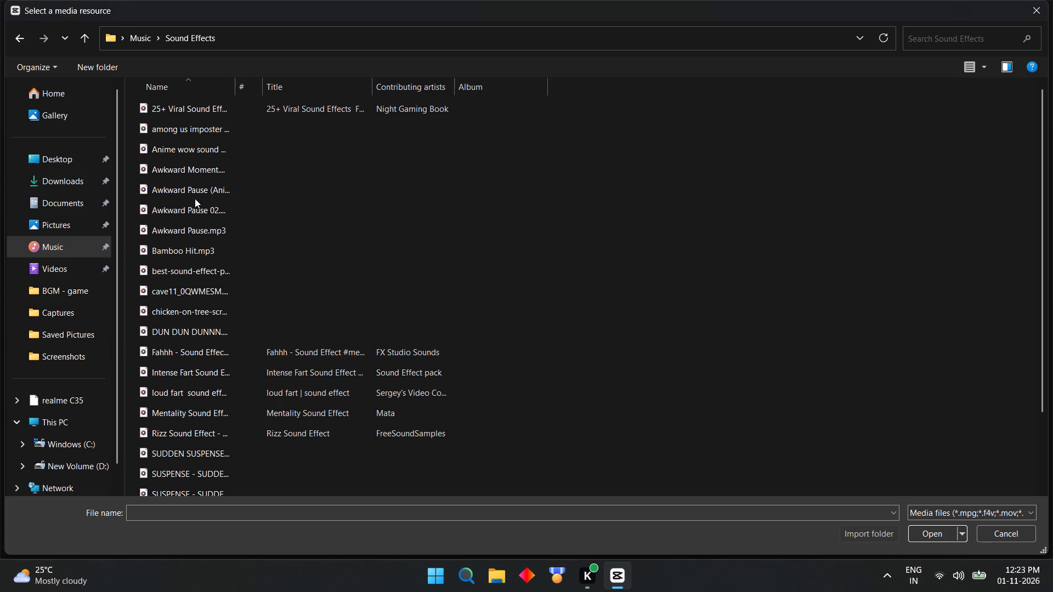
click(223, 392)
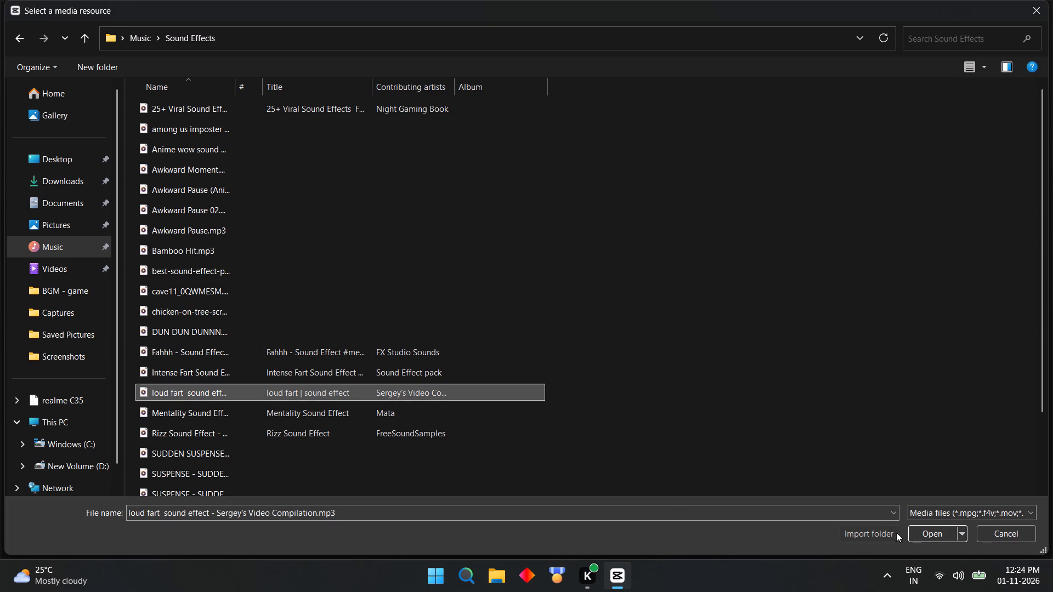
click(921, 530)
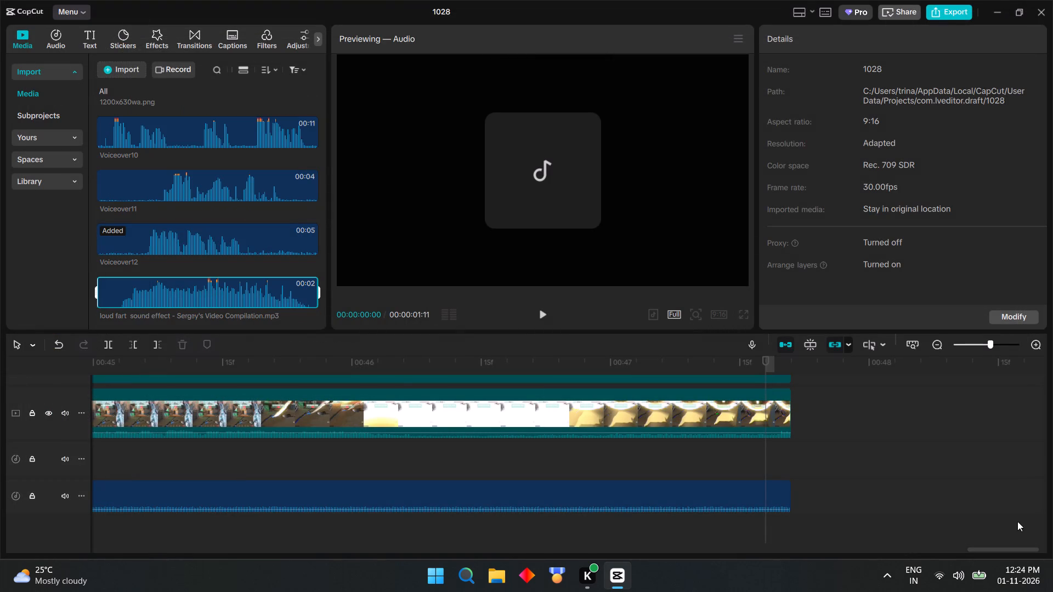
Add the fart sound effect on a new audio track below the music and trim its end to 00:00:47:21.
drag(250, 292, 643, 531)
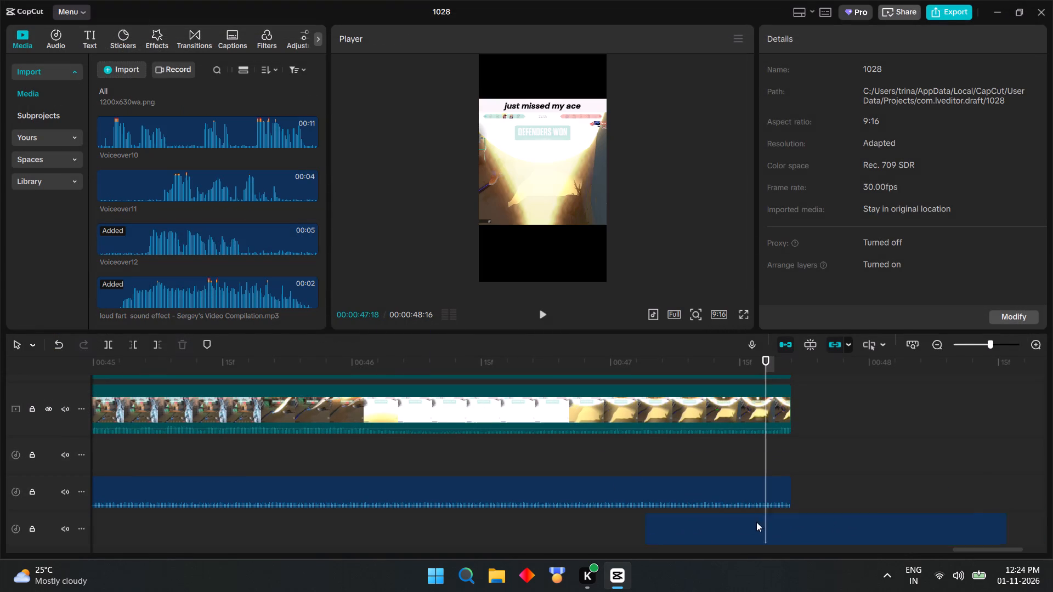
drag(1003, 518, 858, 522)
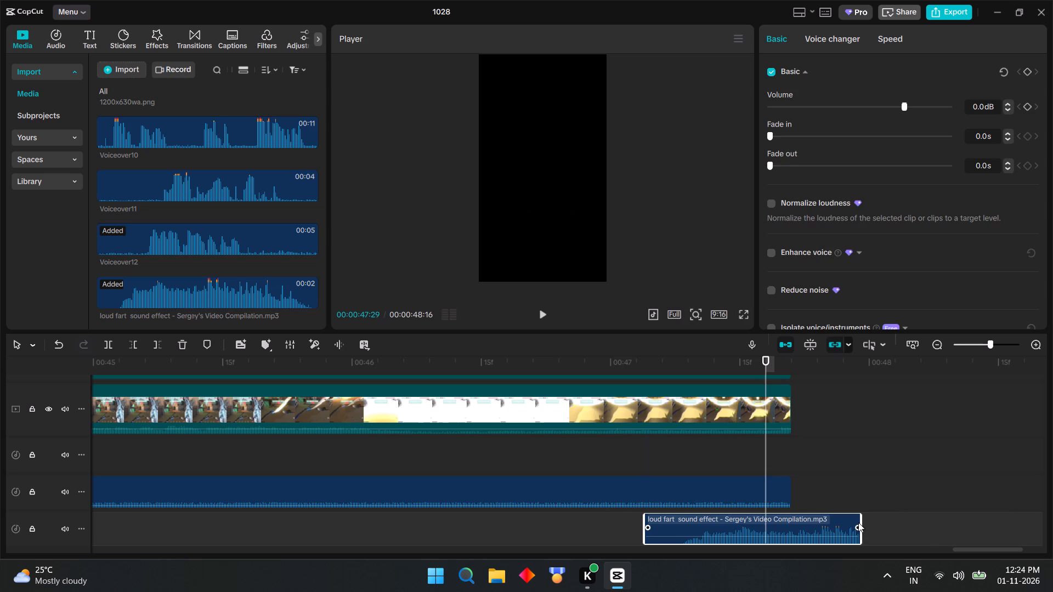
drag(858, 522, 788, 518)
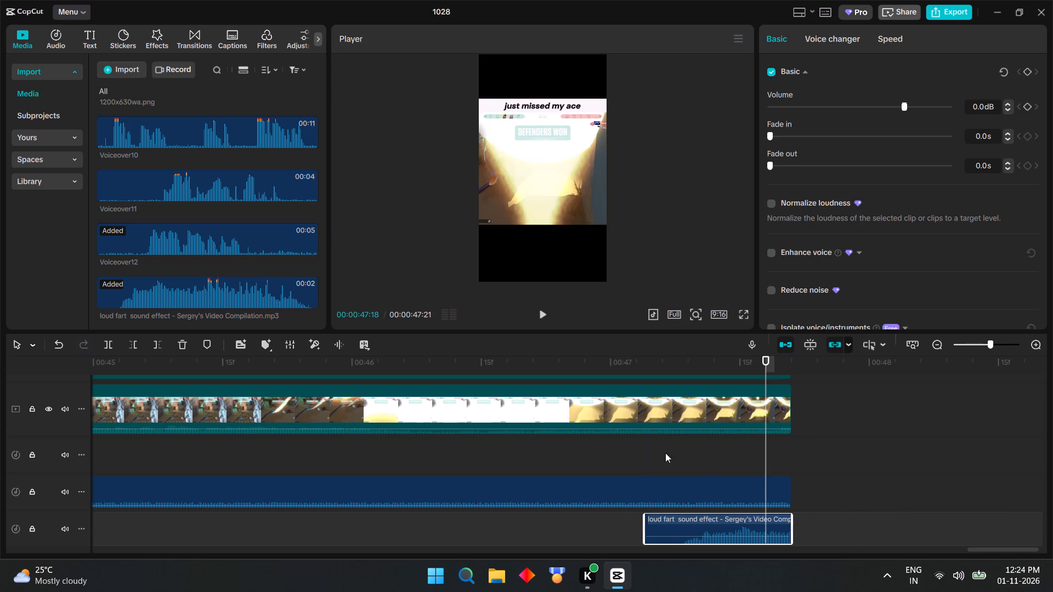
click(643, 452)
click(539, 309)
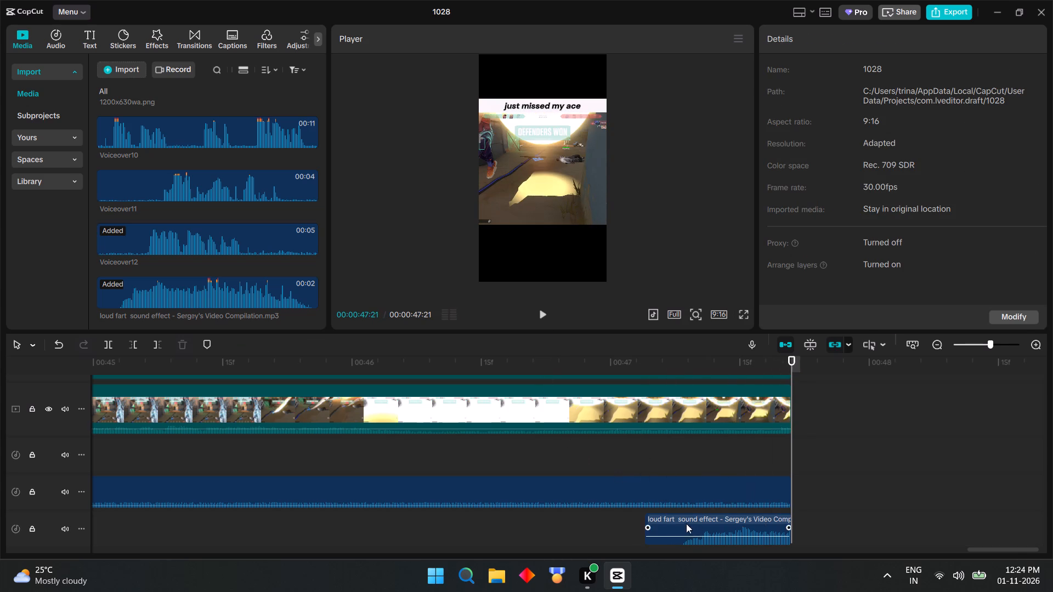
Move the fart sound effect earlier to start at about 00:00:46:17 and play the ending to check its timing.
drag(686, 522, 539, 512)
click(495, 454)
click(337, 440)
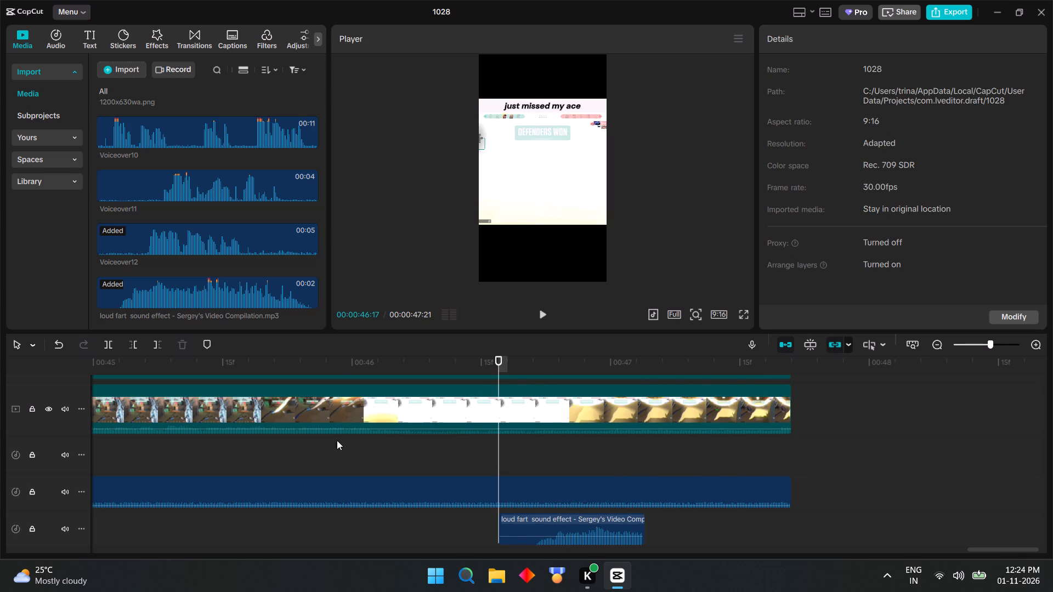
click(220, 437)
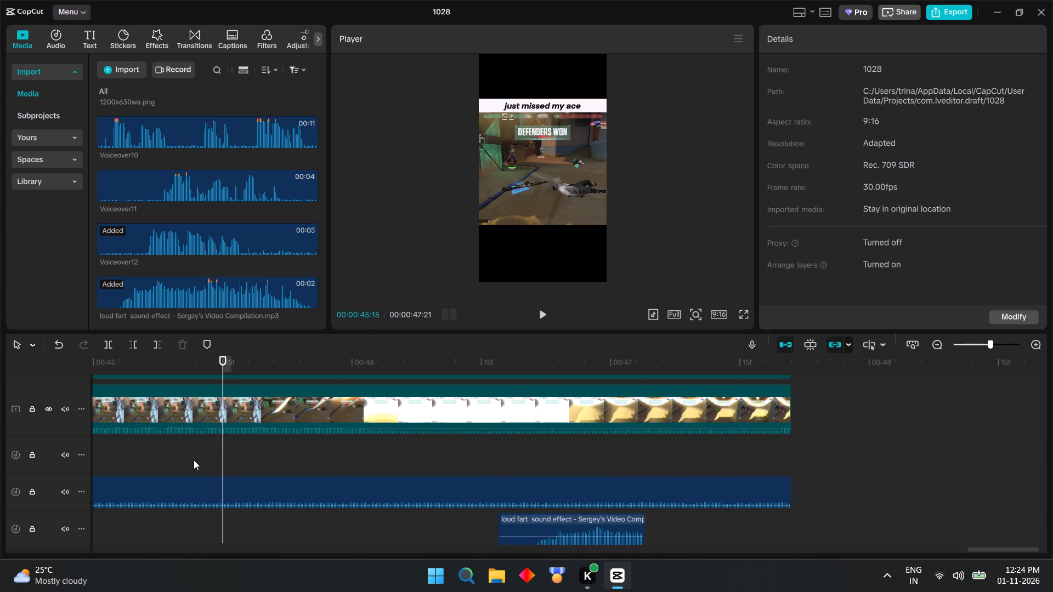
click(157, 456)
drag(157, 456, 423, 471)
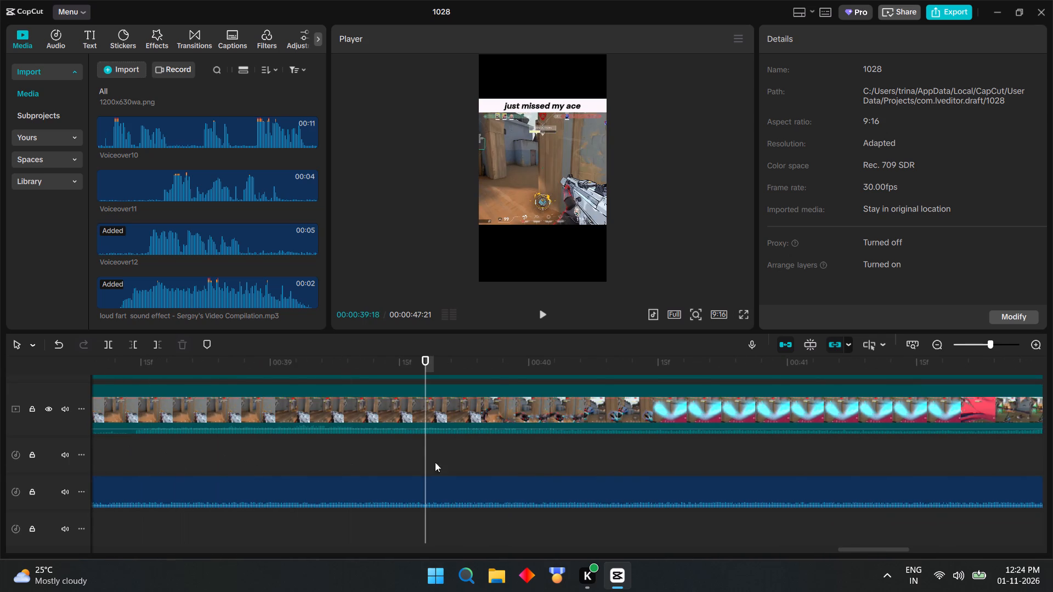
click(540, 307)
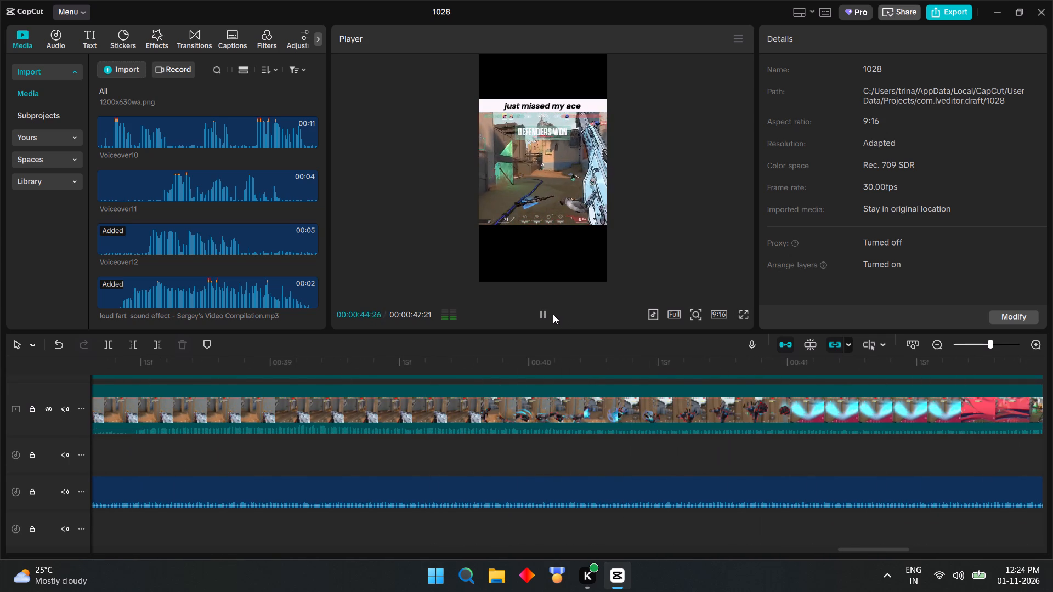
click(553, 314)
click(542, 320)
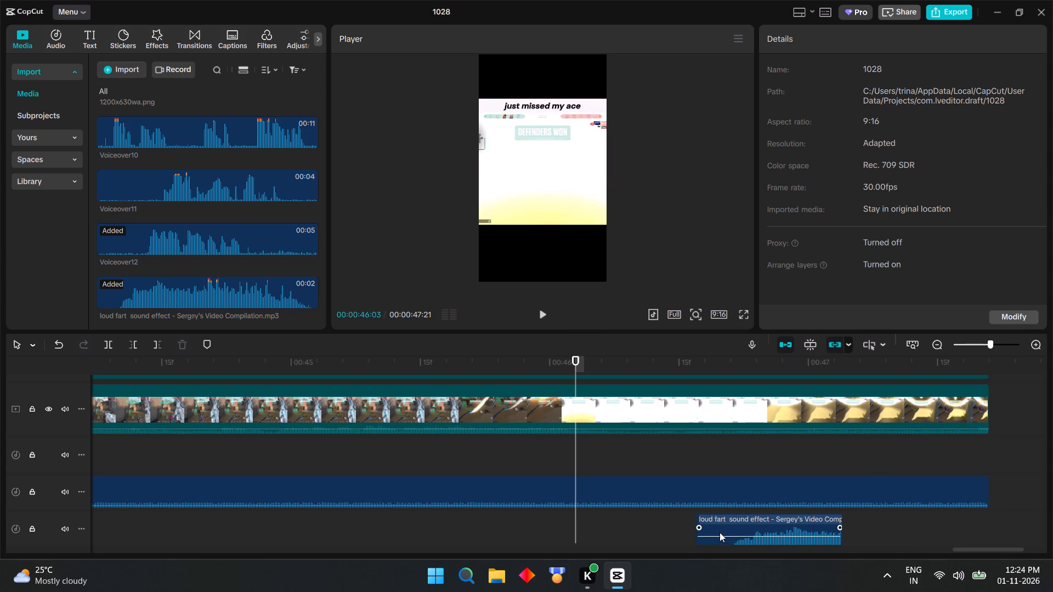
Move the fart sound effect to start at about 00:00:45:22, extend its end to about 00:00:47:00, and play it back.
drag(720, 530, 503, 528)
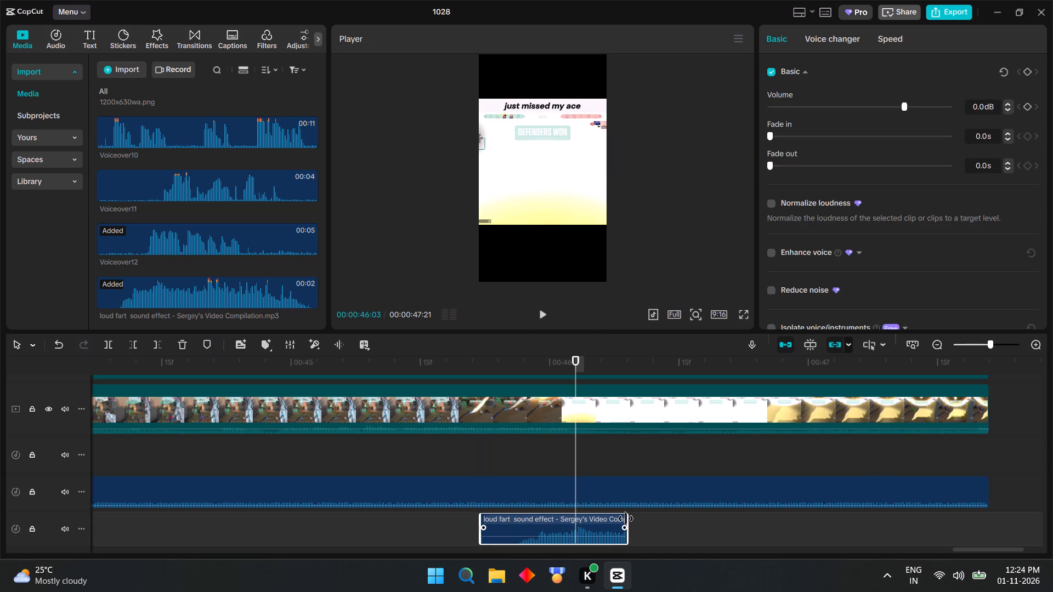
drag(626, 518, 673, 513)
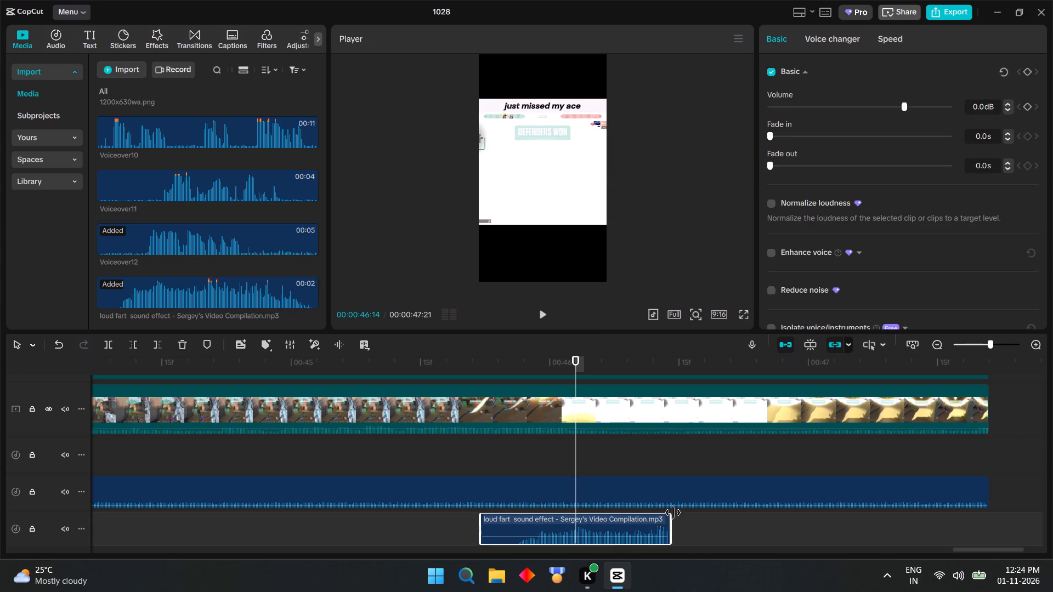
drag(673, 513, 809, 520)
click(372, 458)
click(545, 313)
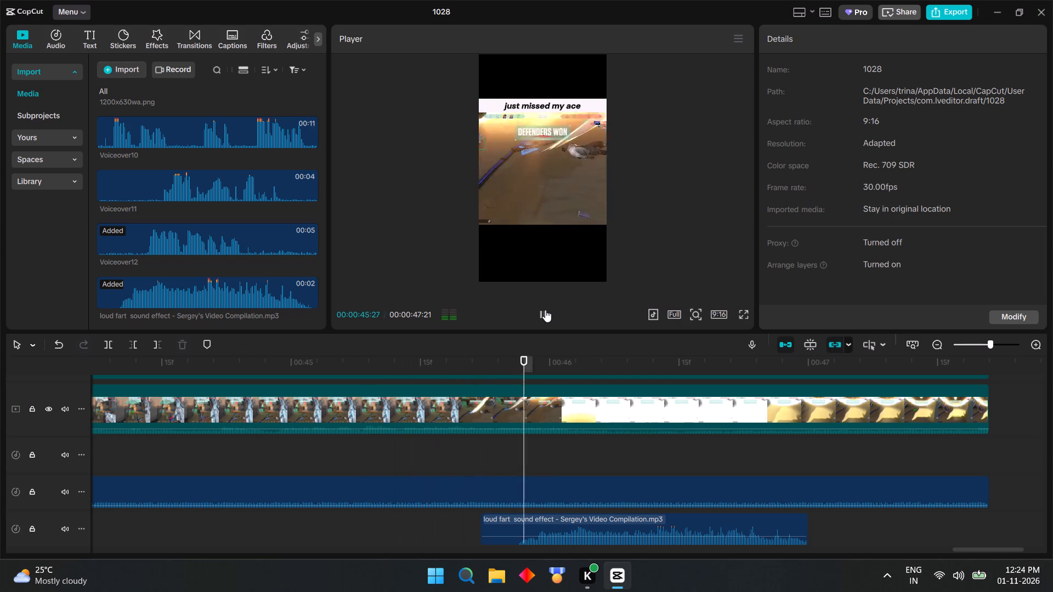
click(545, 310)
Shift the fart sound effect earlier to start at about 00:00:45:05, playing the ending to check its timing.
drag(614, 516, 526, 512)
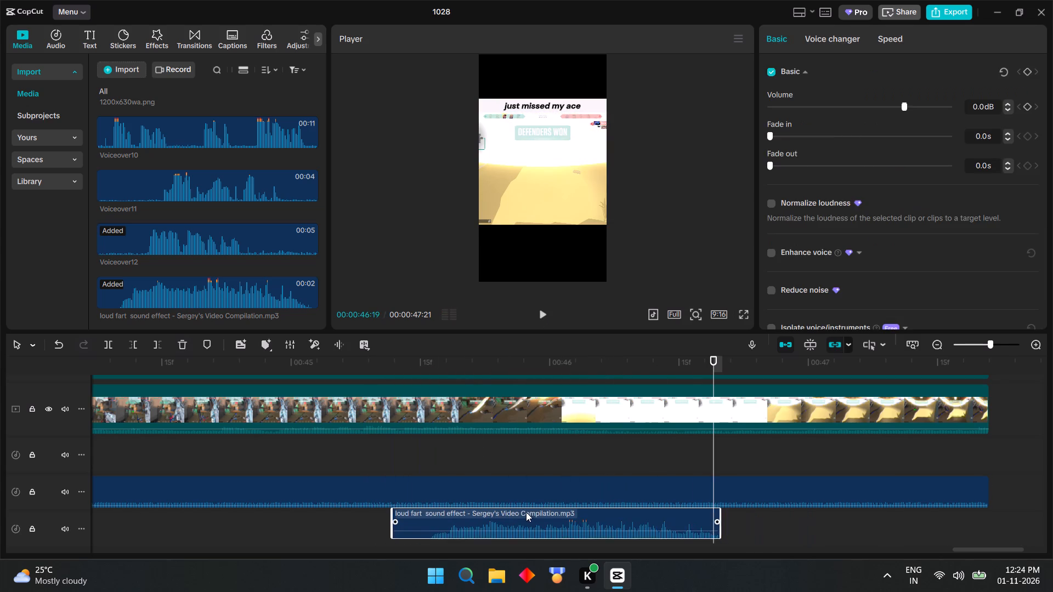
drag(526, 512, 525, 512)
click(387, 461)
click(545, 309)
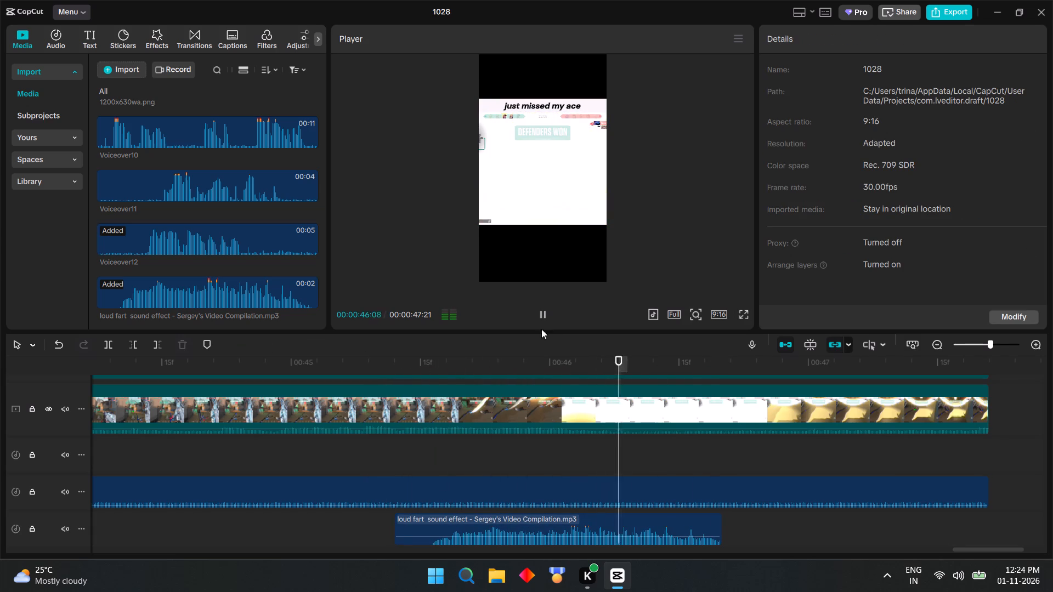
drag(510, 523, 448, 521)
click(315, 457)
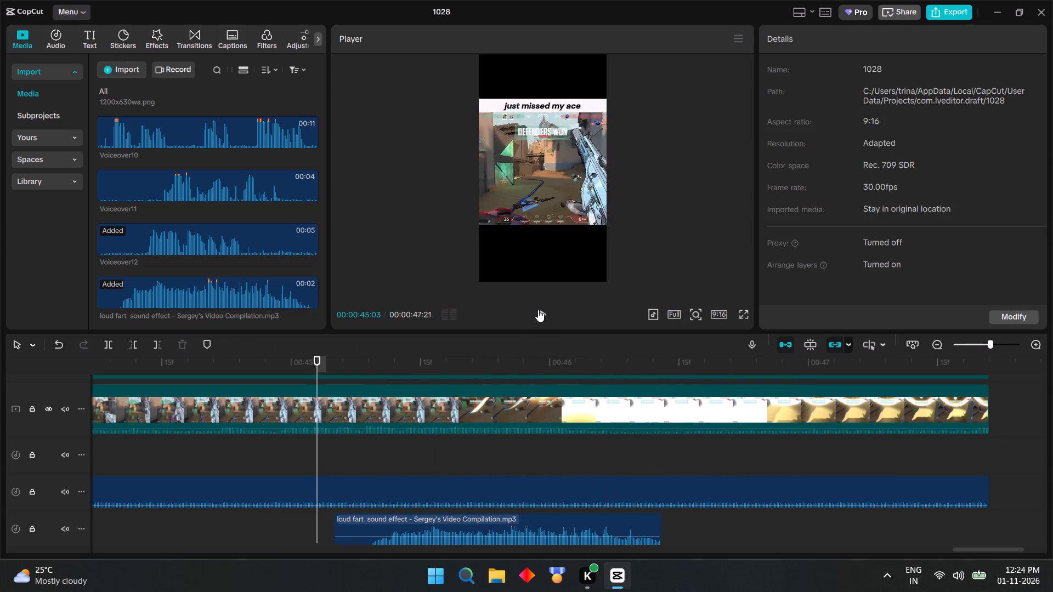
click(538, 311)
click(539, 310)
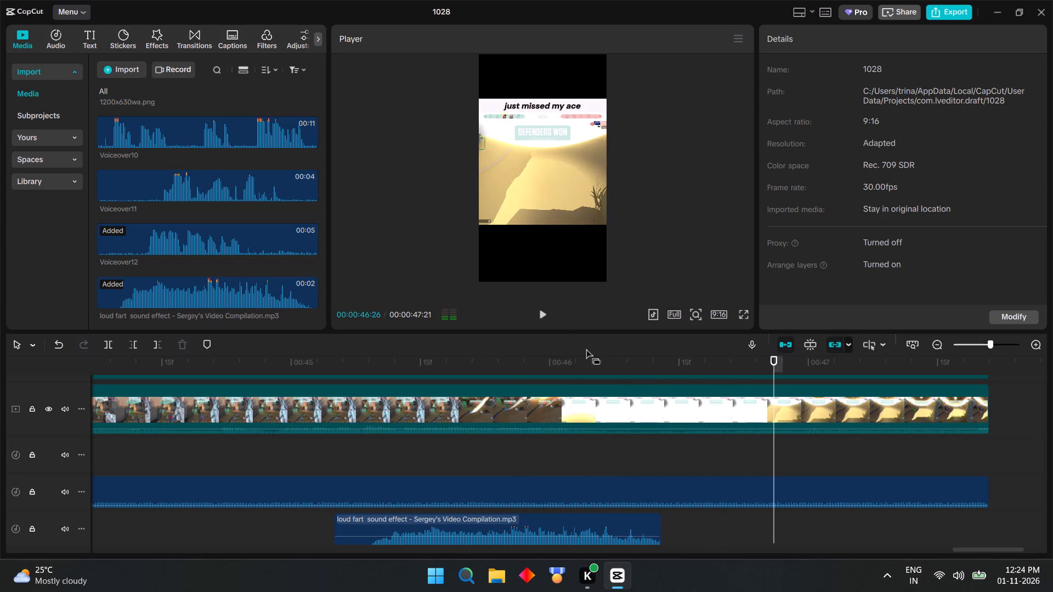
click(539, 314)
double_click(539, 314)
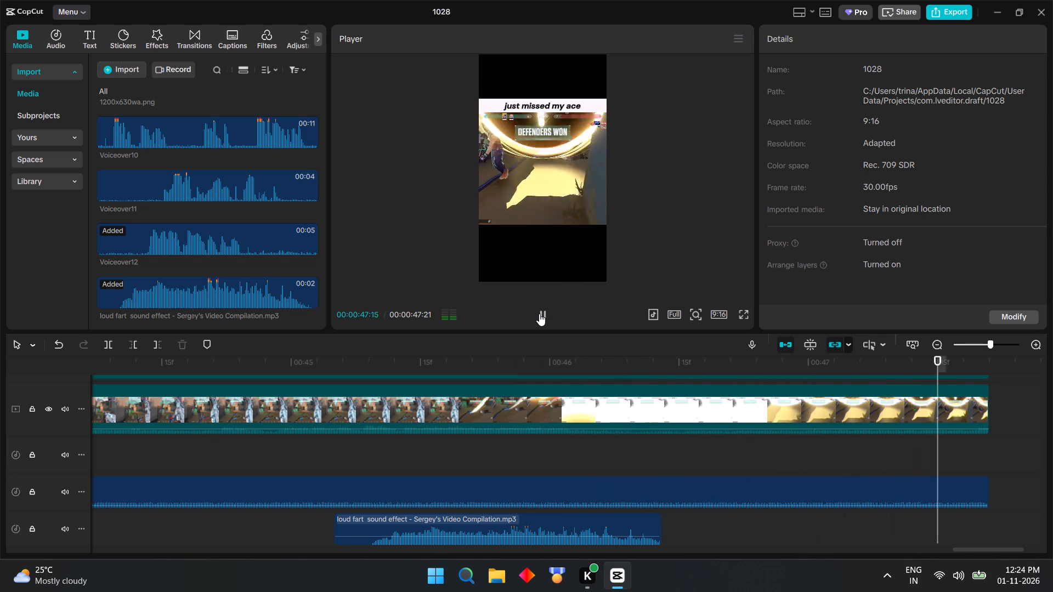
click(539, 314)
click(306, 464)
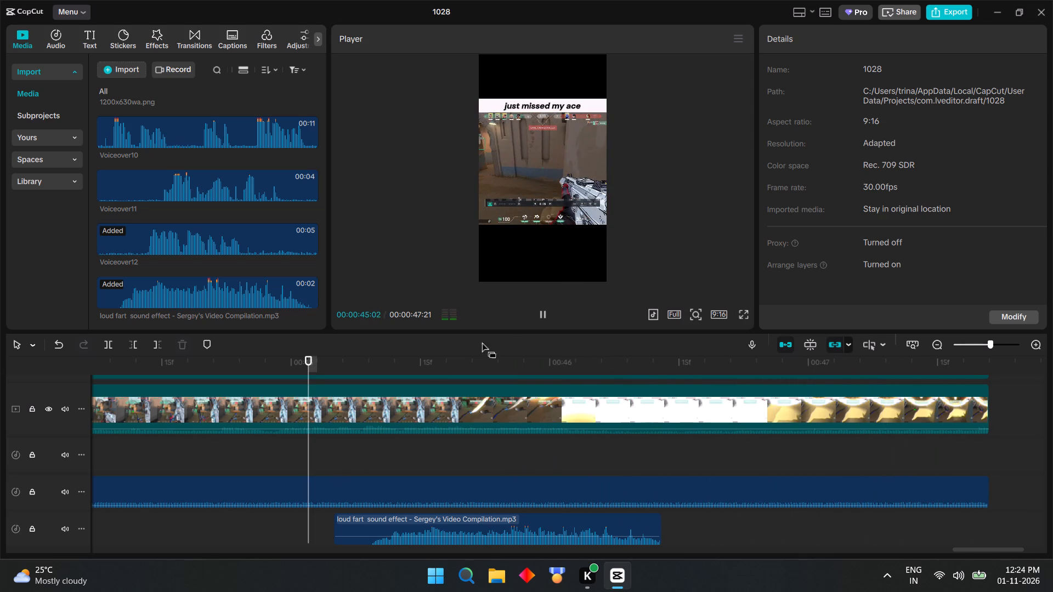
click(536, 311)
click(537, 311)
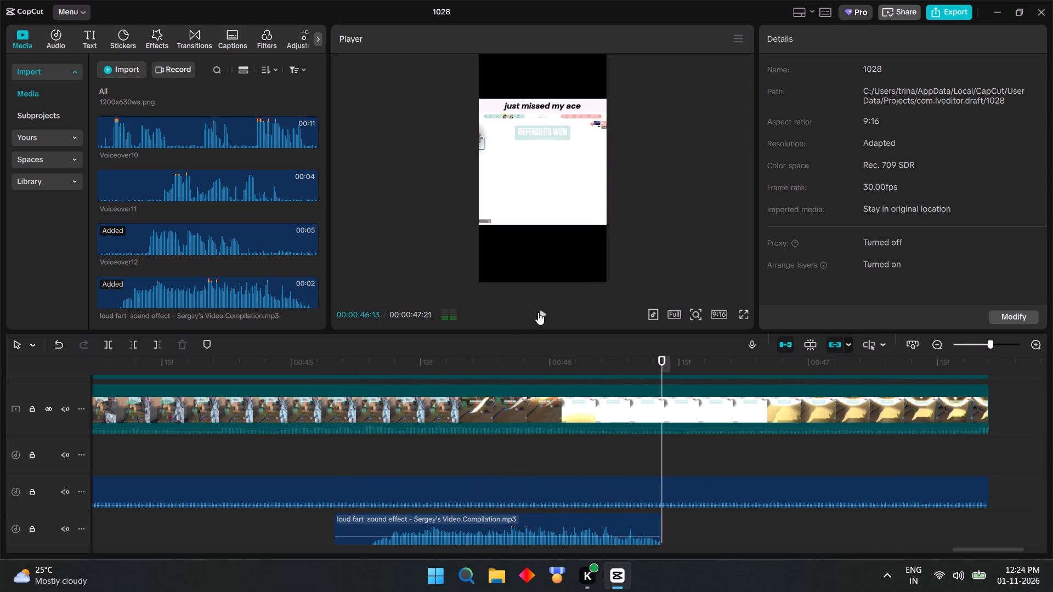
Trim the title, white banner, gameplay and music ends together to the fart sound effect's end at 00:00:46:13.
drag(936, 527, 801, 321)
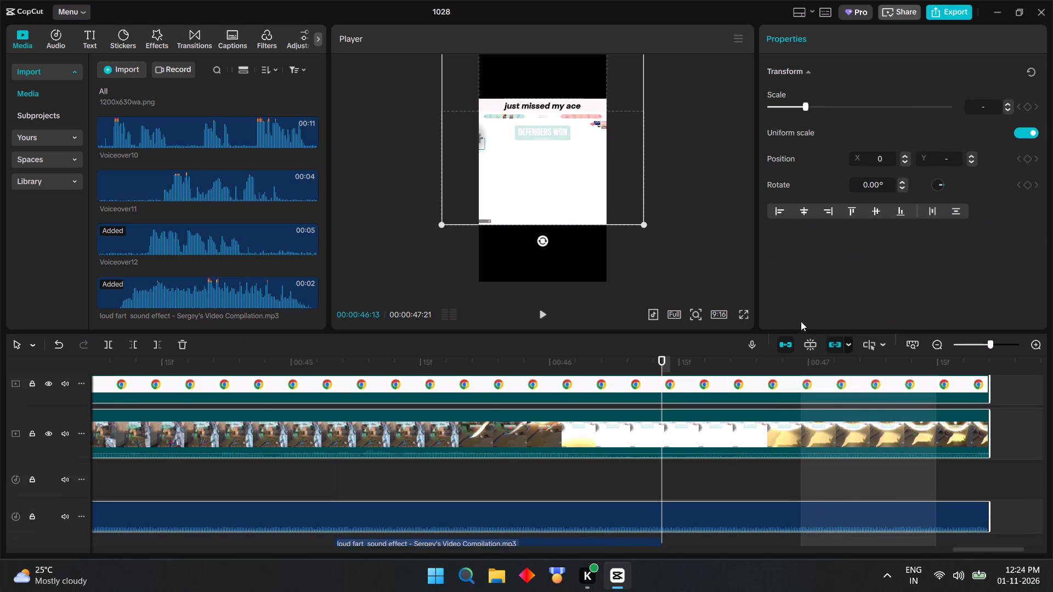
drag(801, 321, 833, 398)
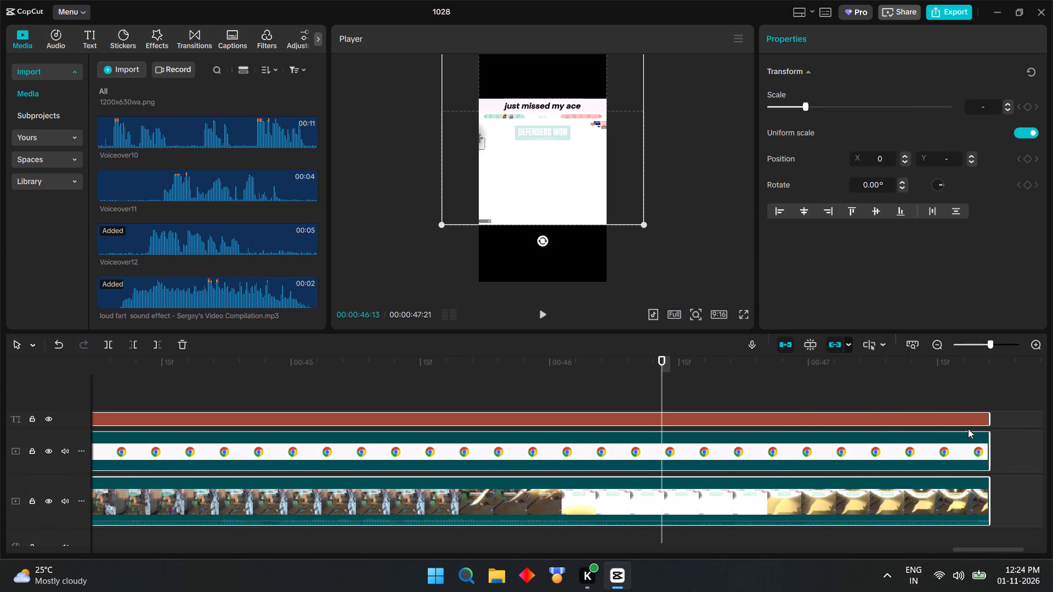
drag(990, 415, 662, 415)
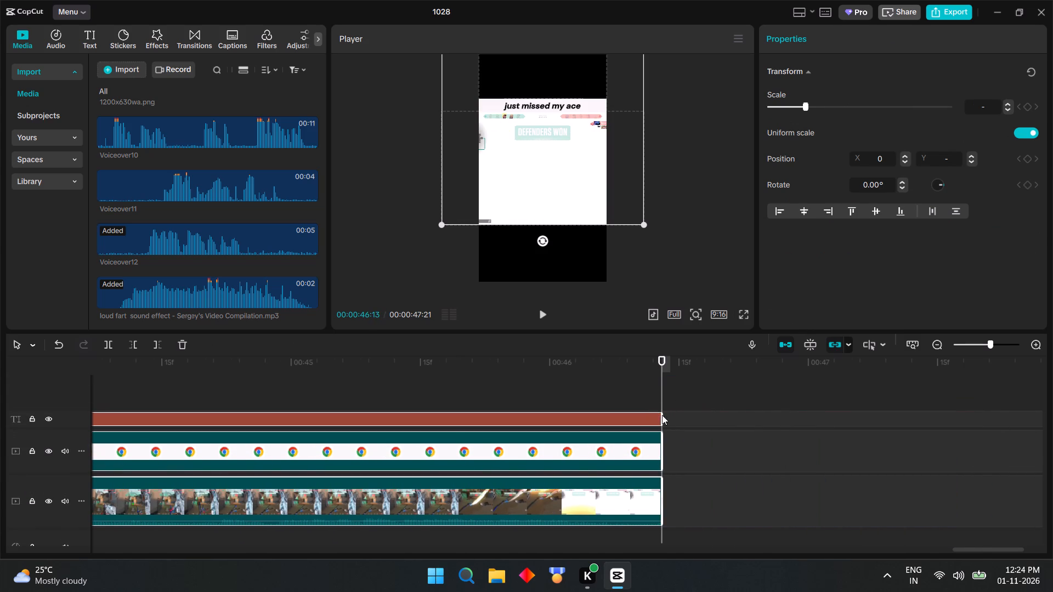
drag(662, 415, 659, 415)
scroll(775, 418, down, 9)
click(873, 459)
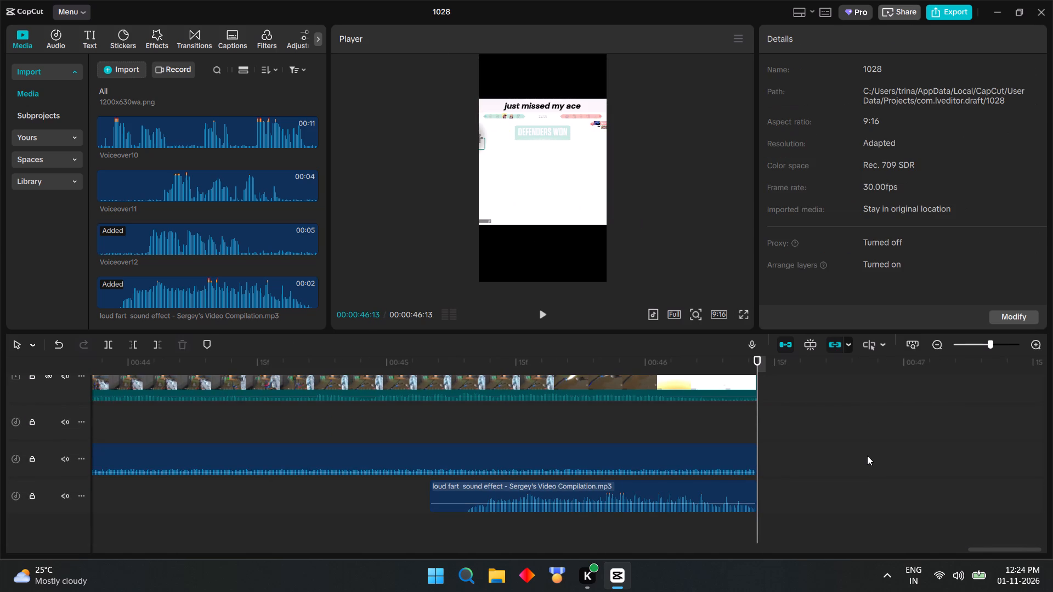
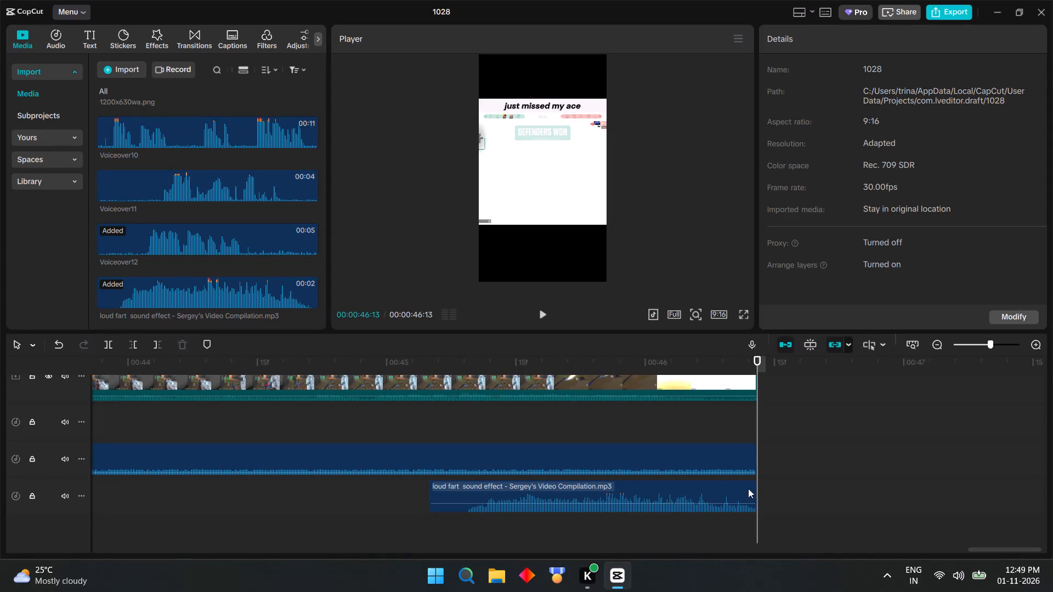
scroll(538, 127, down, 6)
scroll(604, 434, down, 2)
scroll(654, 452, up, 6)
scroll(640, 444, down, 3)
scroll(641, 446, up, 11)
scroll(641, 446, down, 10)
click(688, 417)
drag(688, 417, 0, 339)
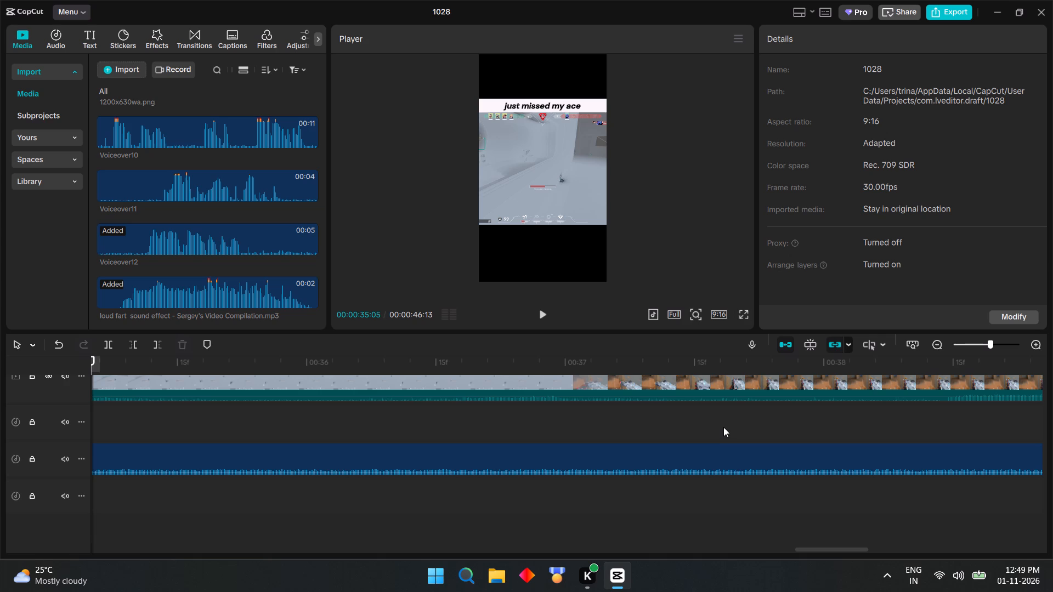
click(989, 16)
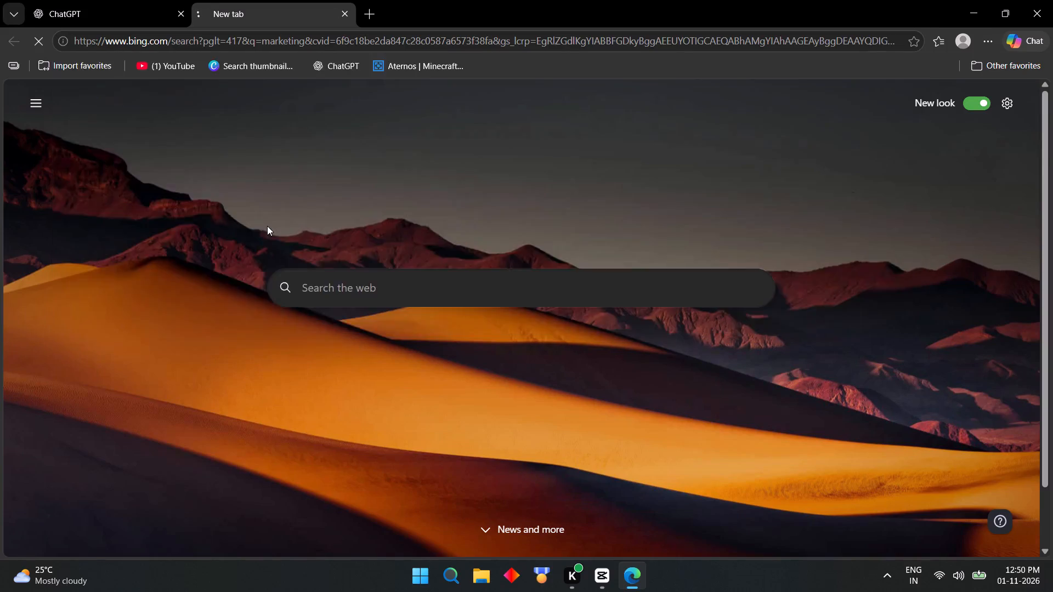
Look through the Bing search results for marketing.
scroll(656, 354, down, 3)
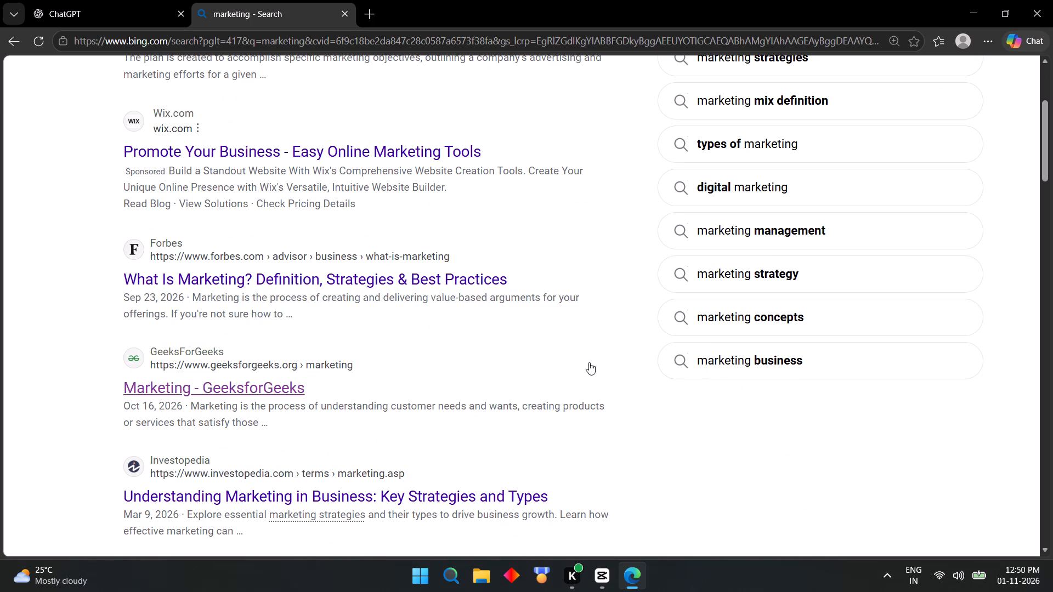
scroll(553, 357, up, 1)
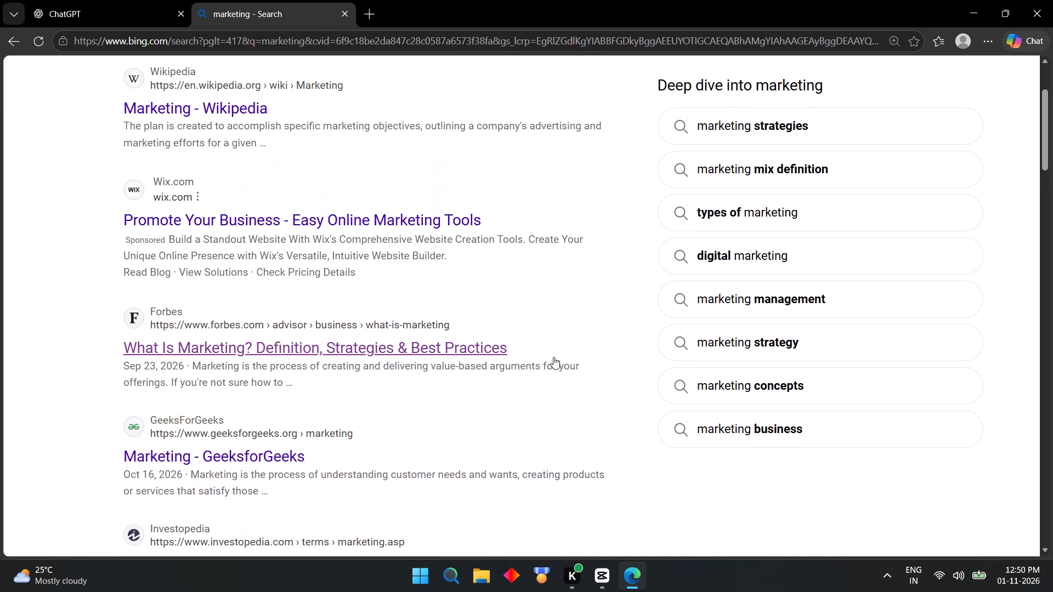
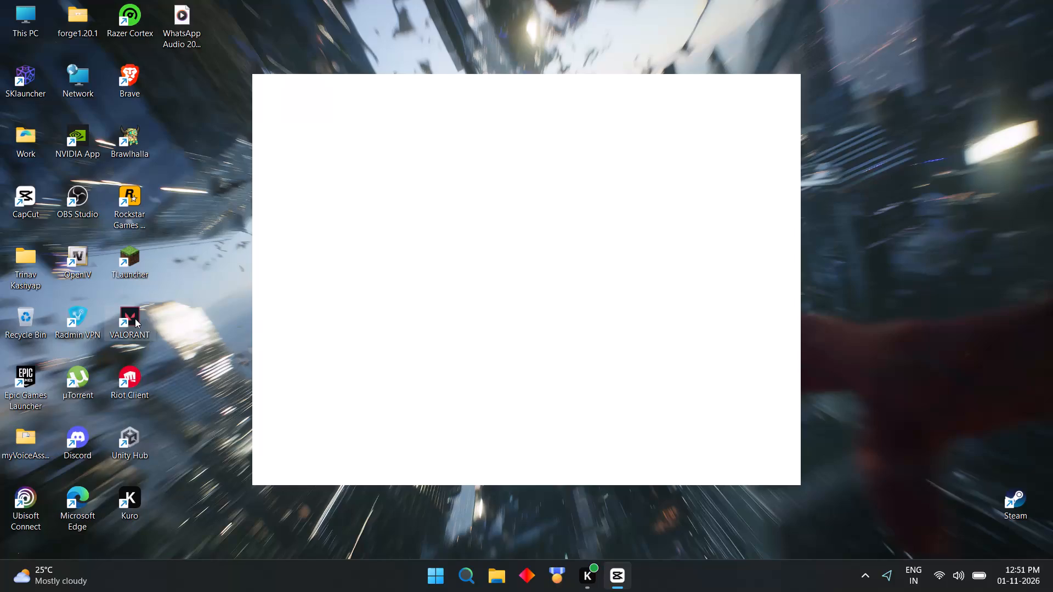
Launch VALORANT from the desktop.
double_click(135, 329)
Return to CapCut project 1028 and preview the edit full screen from the beginning.
click(612, 573)
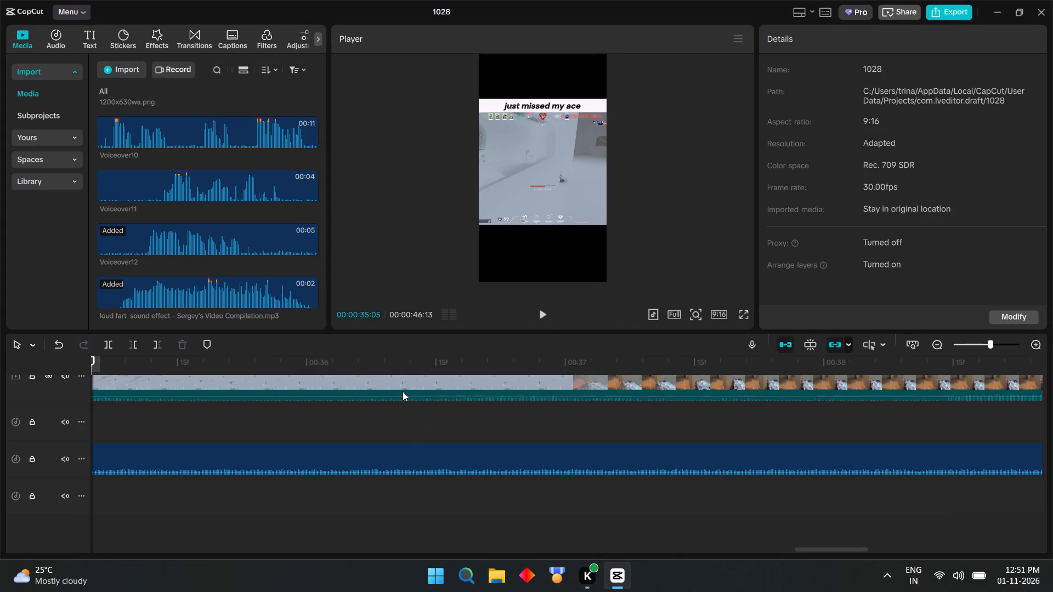
click(748, 313)
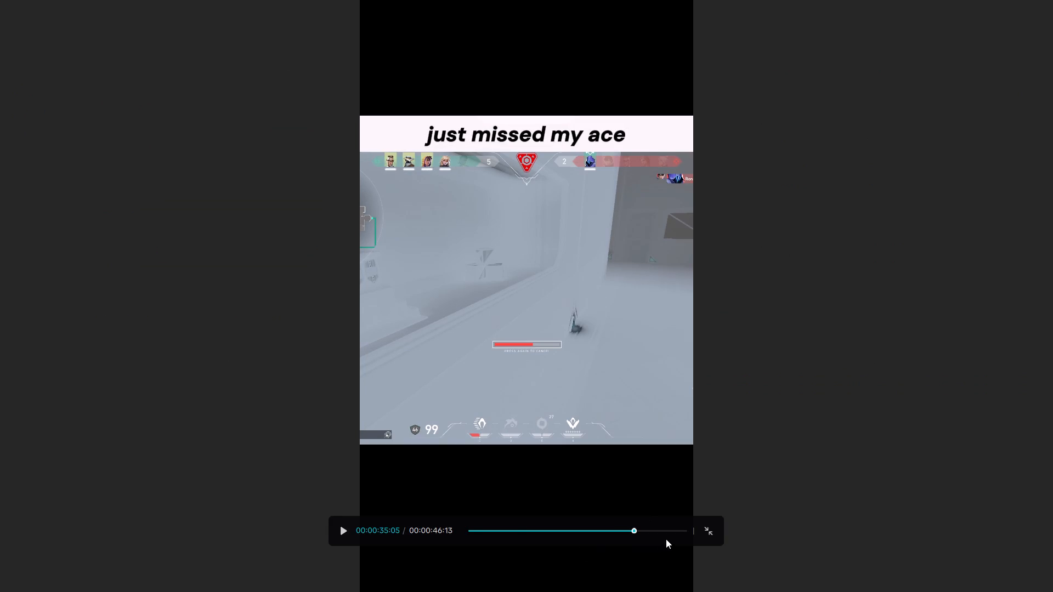
drag(472, 528, 424, 533)
click(338, 531)
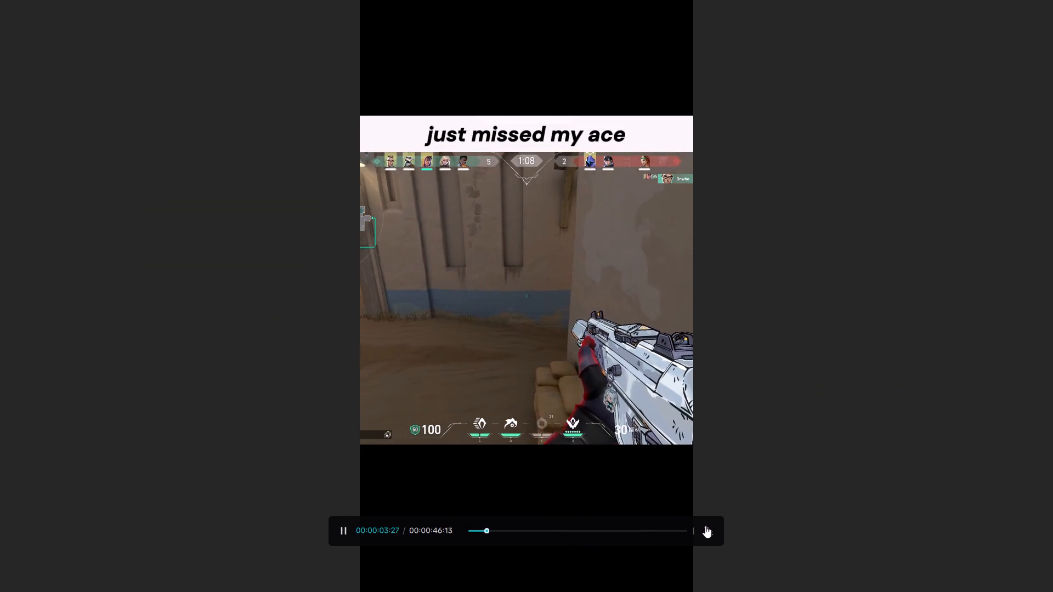
click(706, 526)
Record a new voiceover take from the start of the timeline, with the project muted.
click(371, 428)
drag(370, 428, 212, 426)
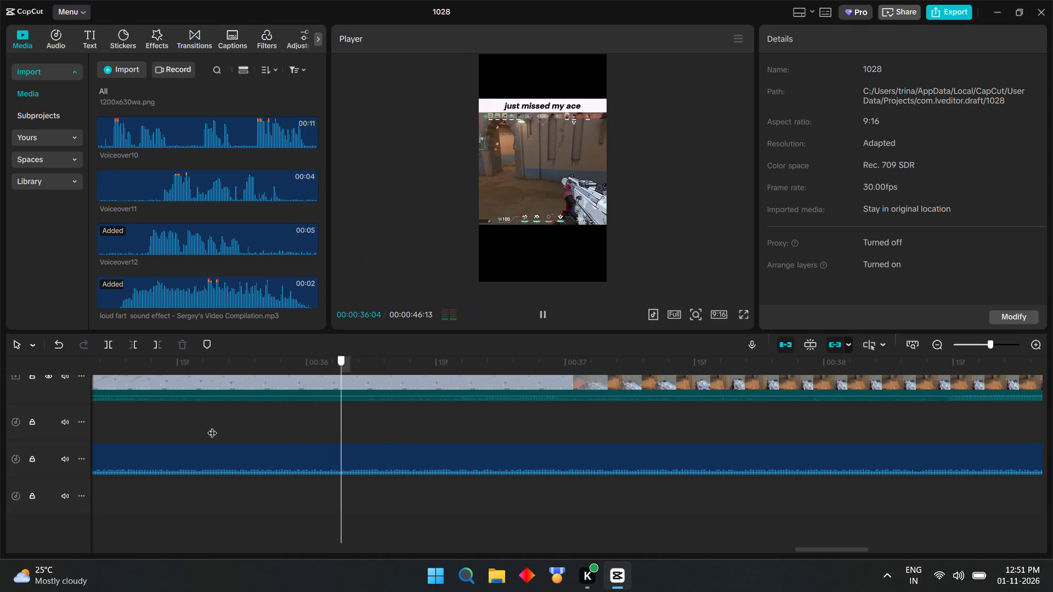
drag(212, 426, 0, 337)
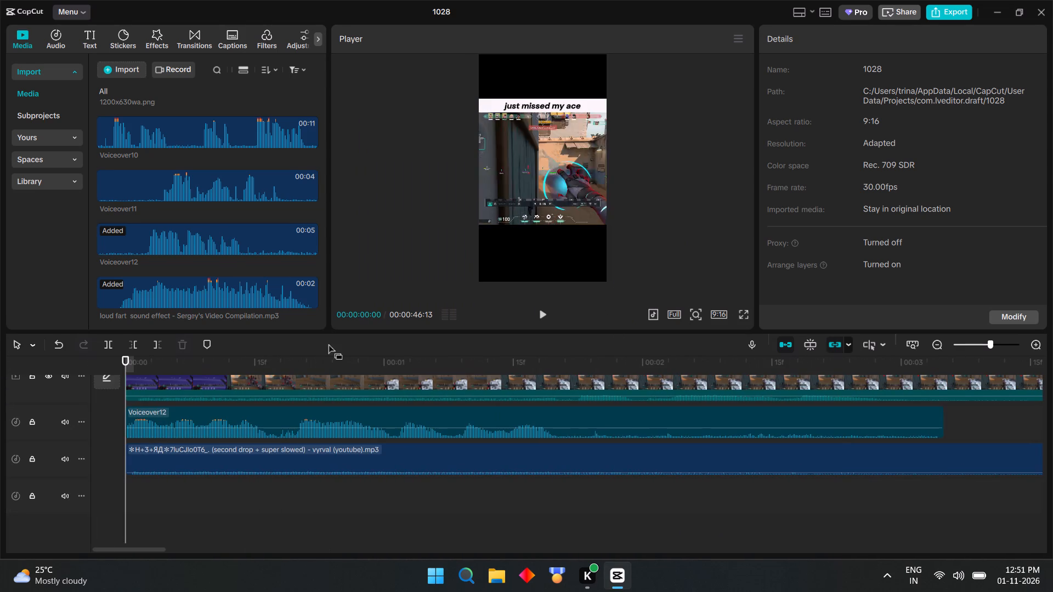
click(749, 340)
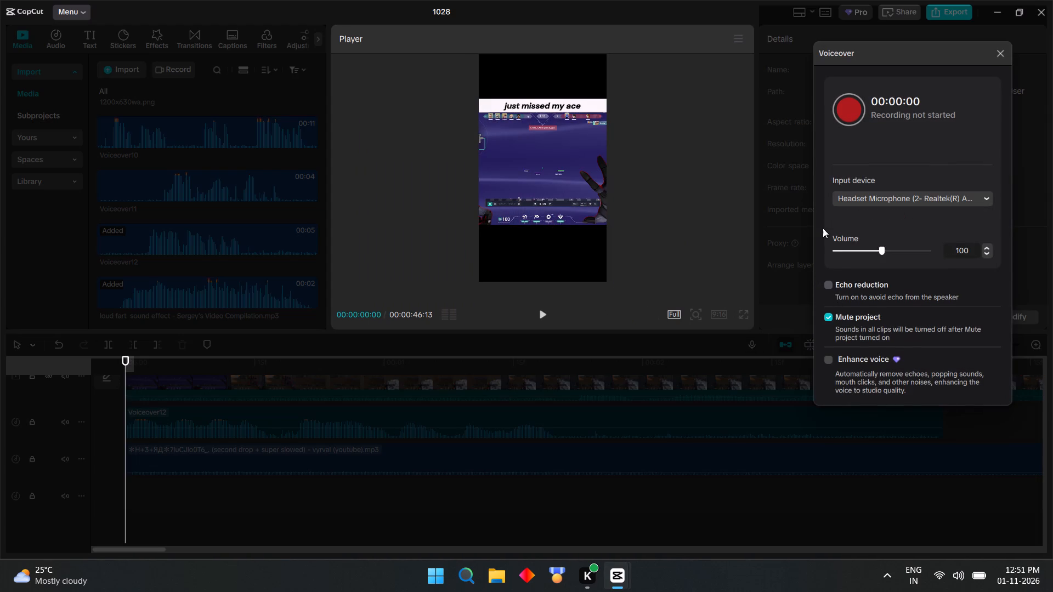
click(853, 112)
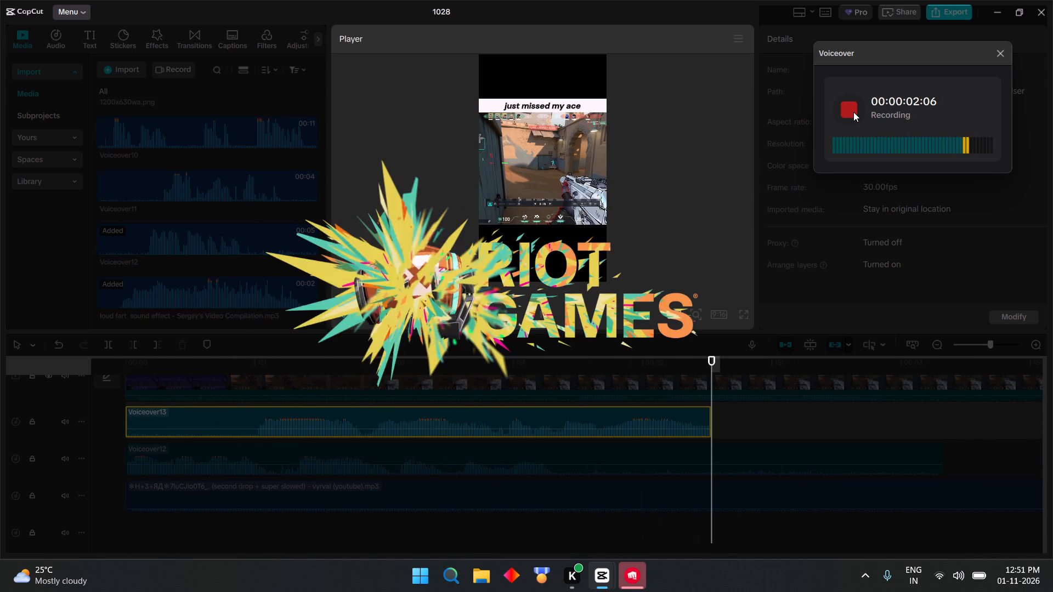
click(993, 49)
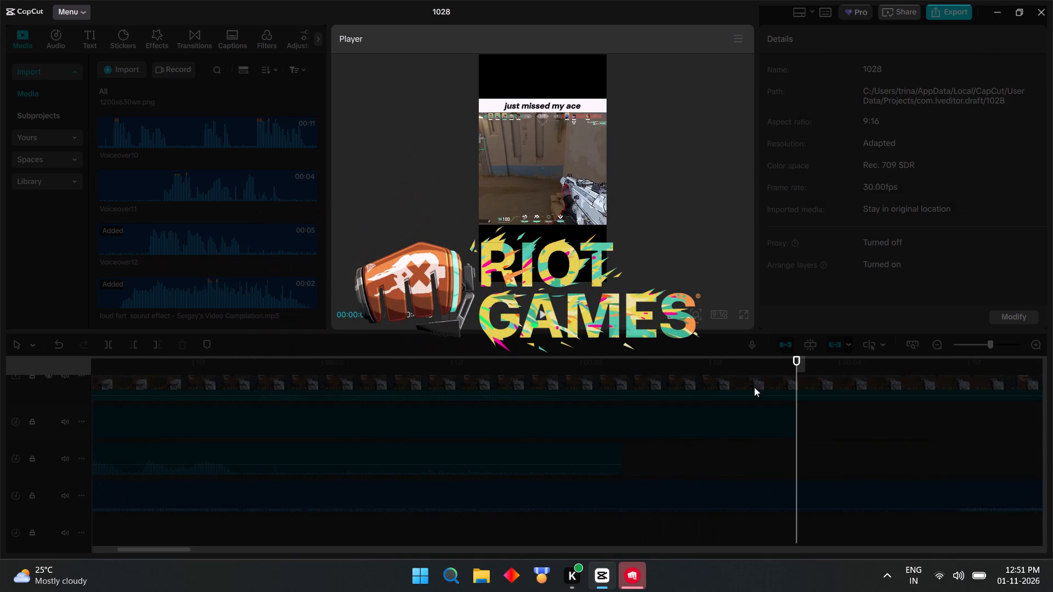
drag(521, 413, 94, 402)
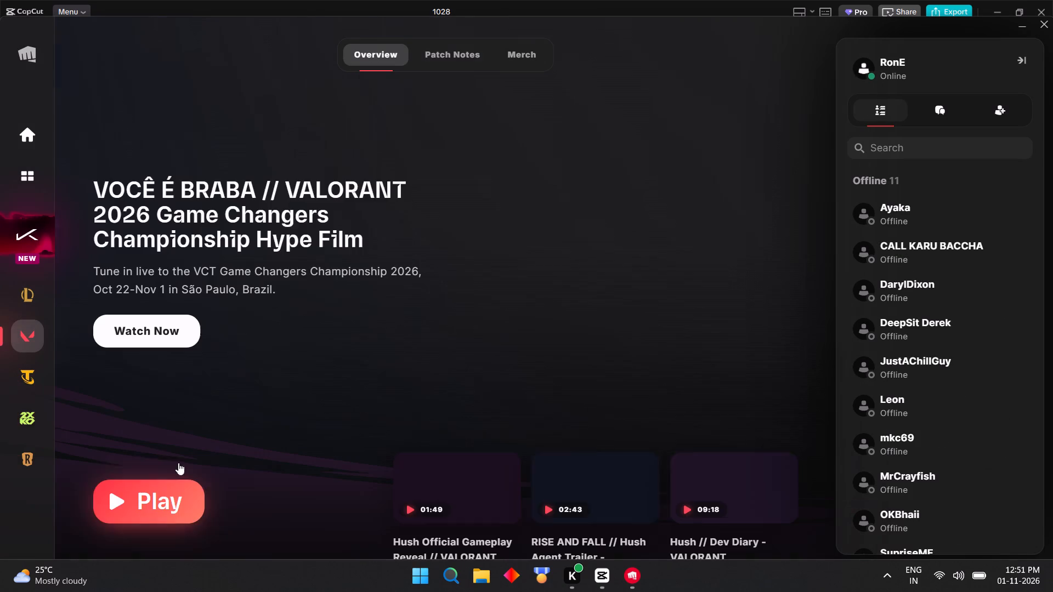
Start VALORANT from the Riot Client and minimize the client to get back to CapCut.
click(151, 500)
click(1020, 26)
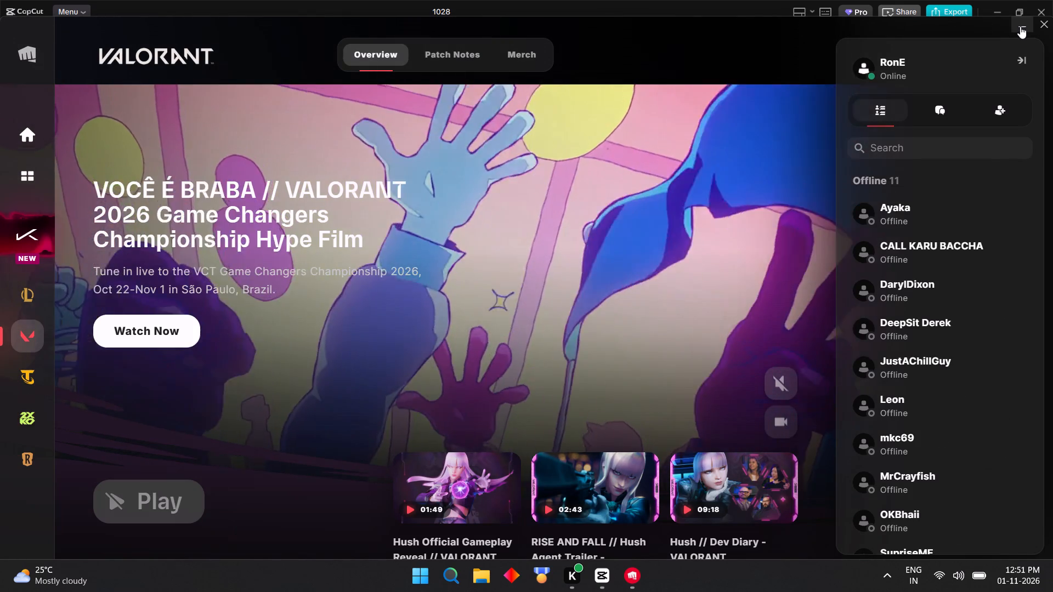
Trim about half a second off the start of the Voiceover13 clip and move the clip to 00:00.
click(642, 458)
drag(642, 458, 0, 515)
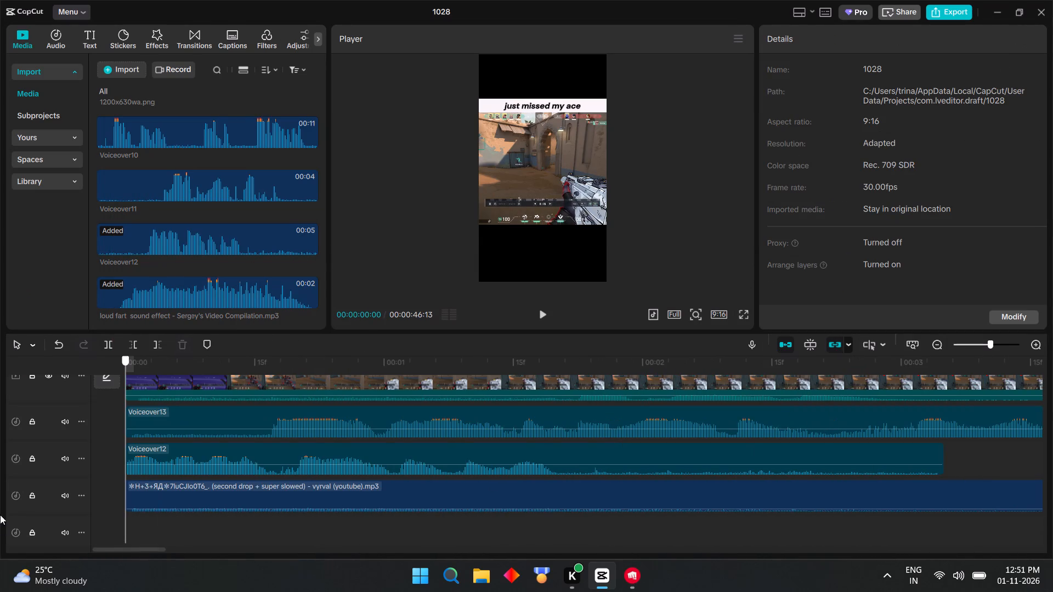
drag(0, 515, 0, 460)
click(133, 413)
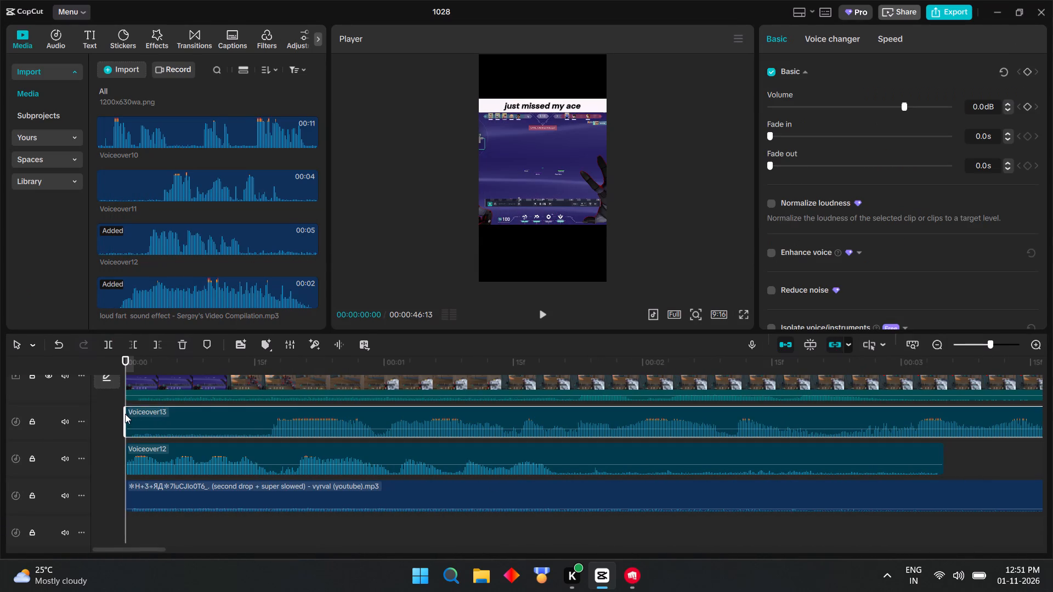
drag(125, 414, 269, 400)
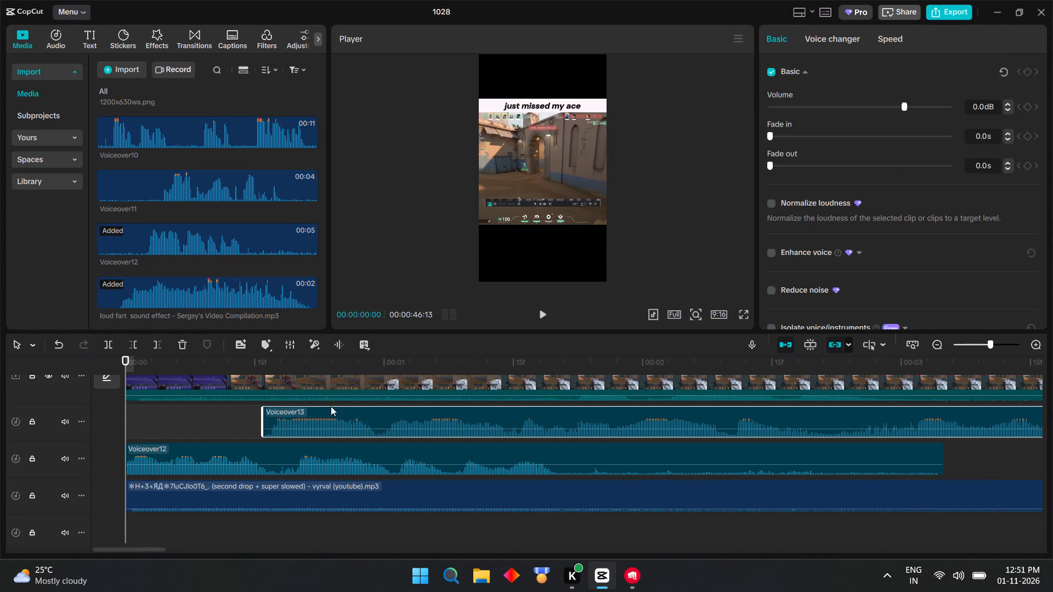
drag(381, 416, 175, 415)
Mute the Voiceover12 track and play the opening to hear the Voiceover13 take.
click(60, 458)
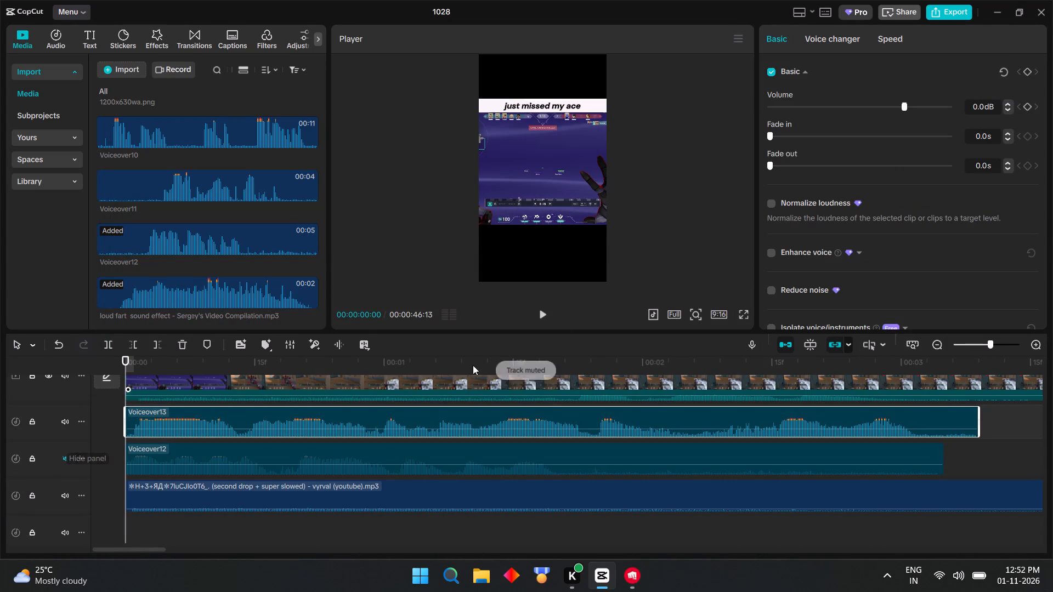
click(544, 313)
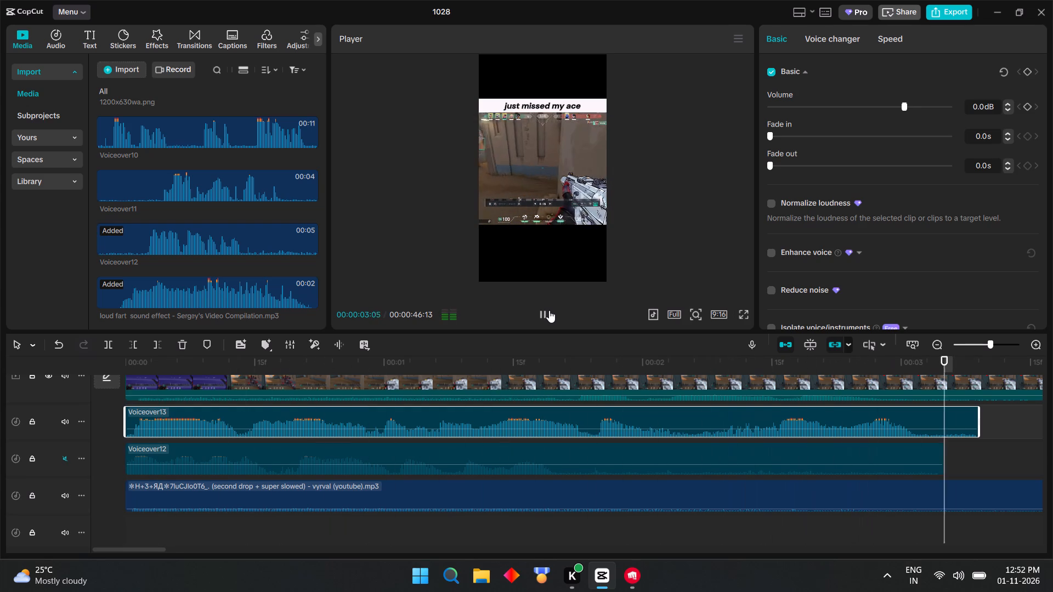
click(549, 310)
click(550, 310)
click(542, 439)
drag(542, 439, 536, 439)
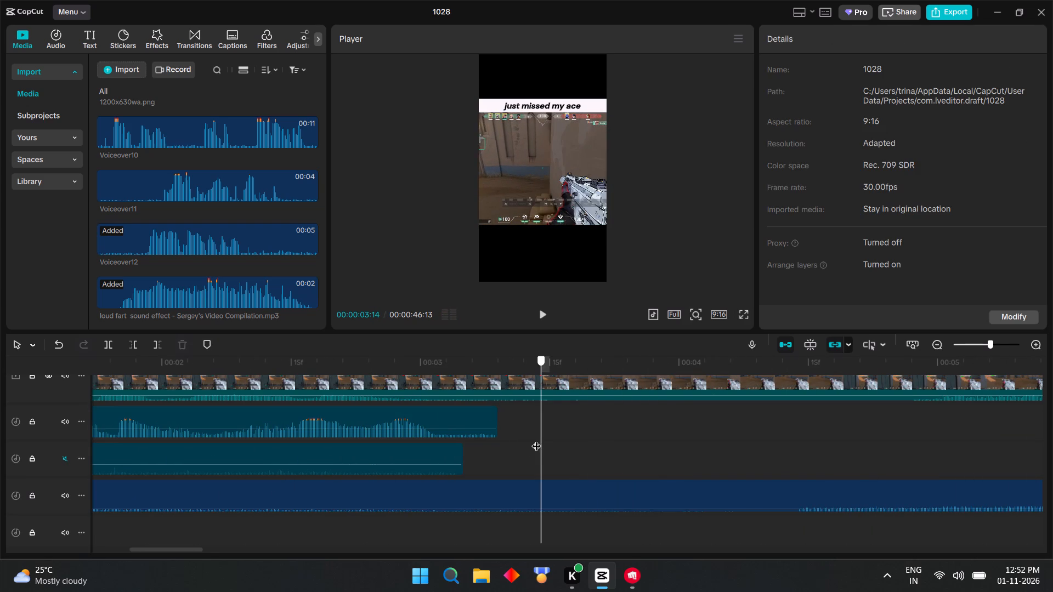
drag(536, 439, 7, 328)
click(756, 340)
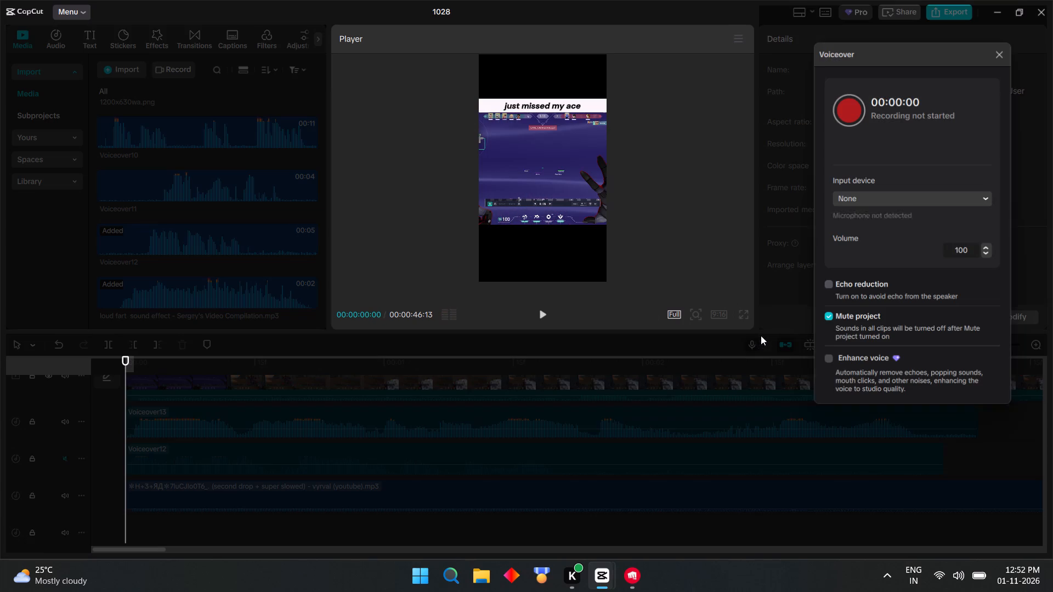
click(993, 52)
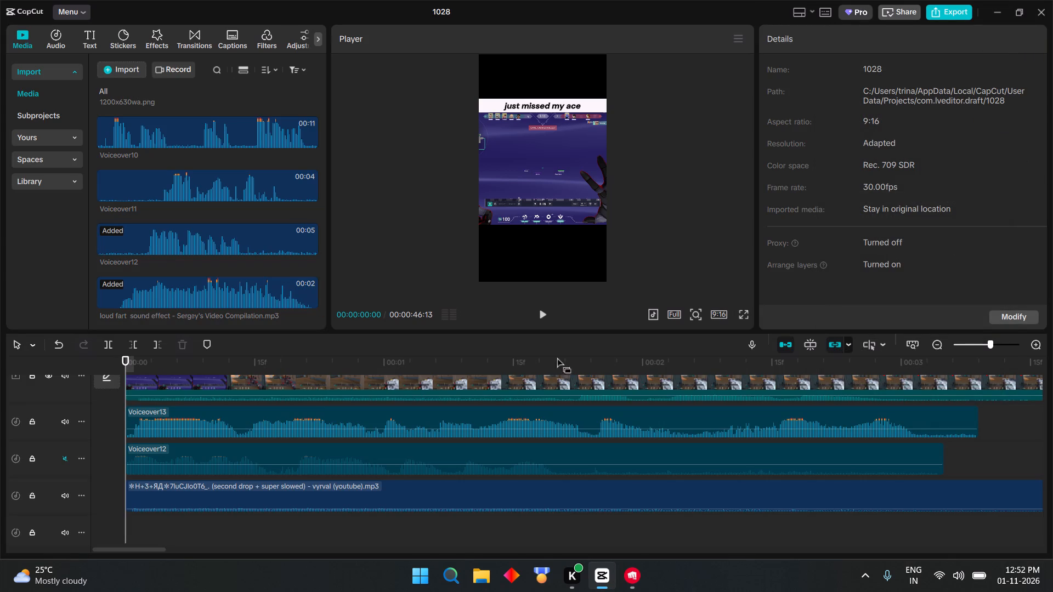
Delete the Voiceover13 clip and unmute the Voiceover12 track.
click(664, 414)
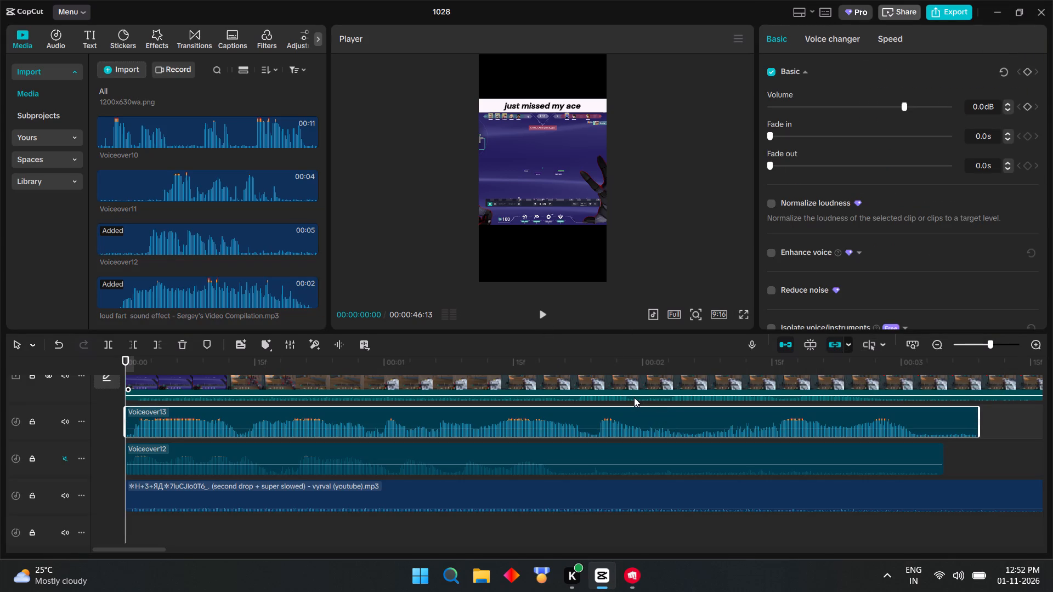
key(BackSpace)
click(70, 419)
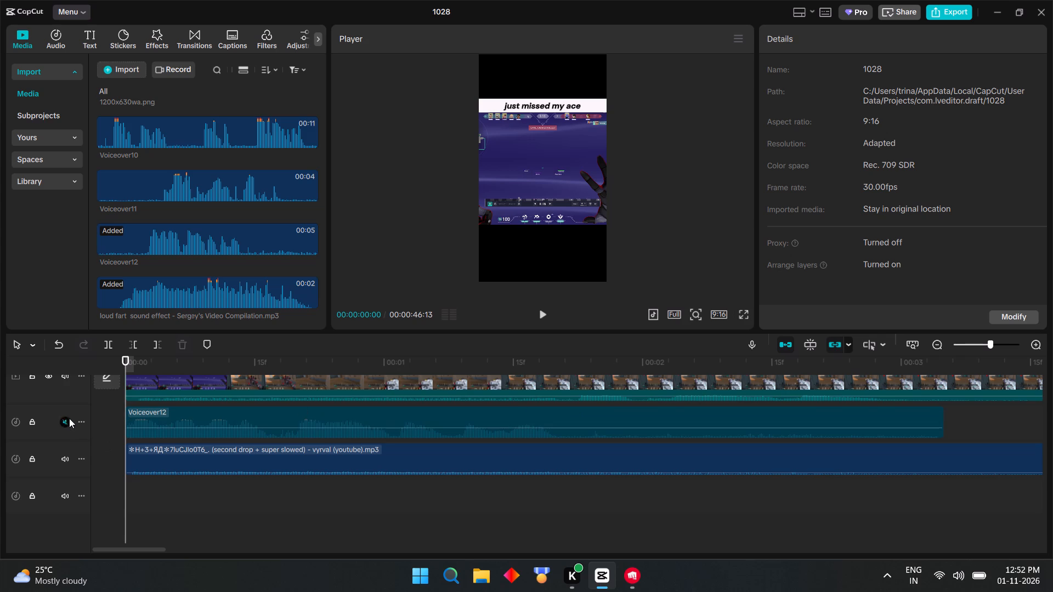
Play the opening of the edit full screen with Voiceover12.
click(538, 311)
click(744, 316)
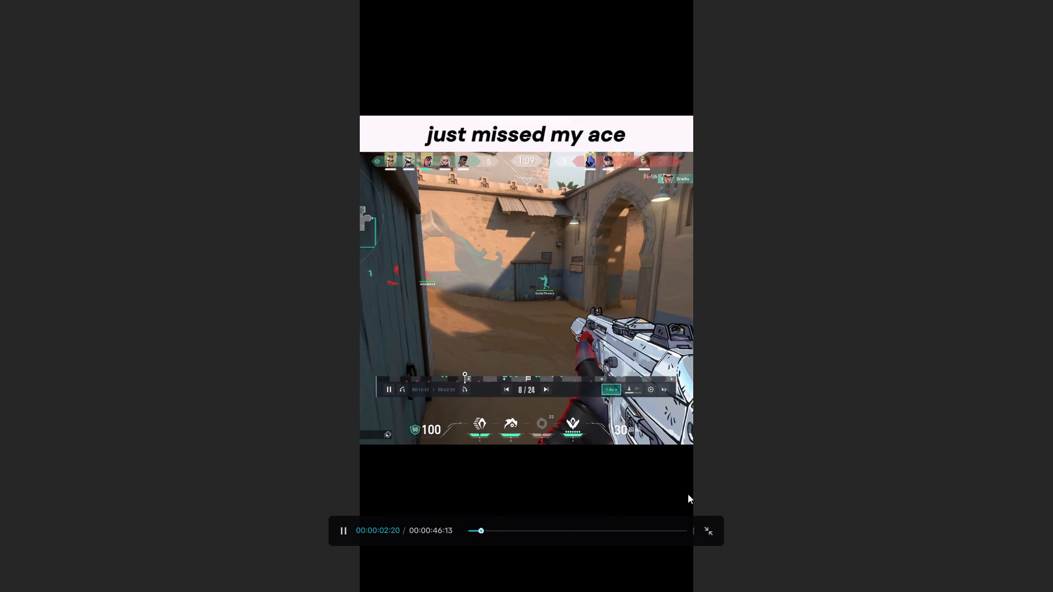
click(699, 525)
click(705, 523)
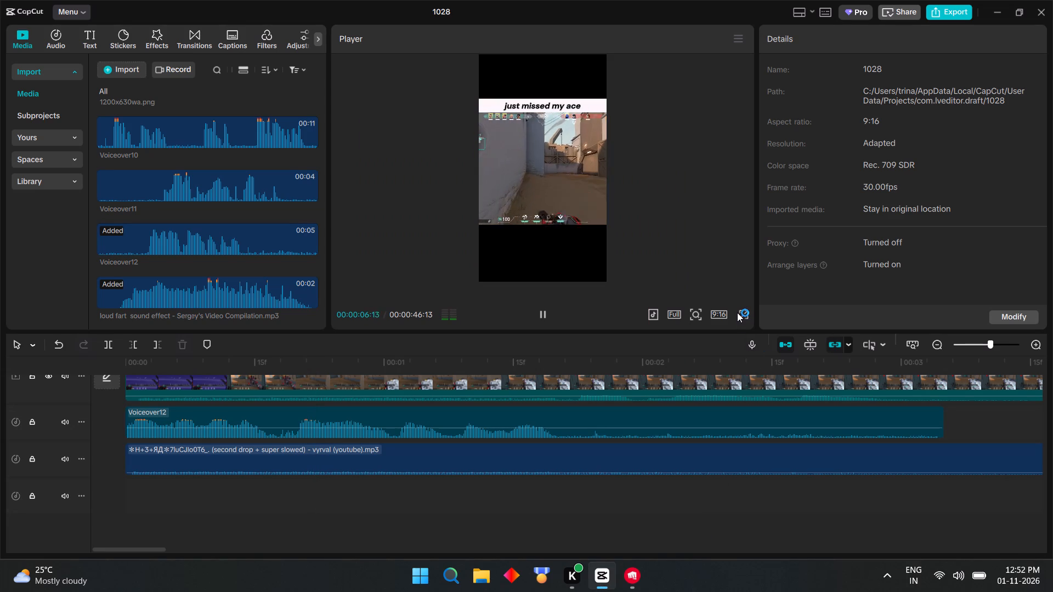
Shift the second gameplay clip (00:00:38:29) down in the frame to position Y -69.
scroll(686, 413, up, 4)
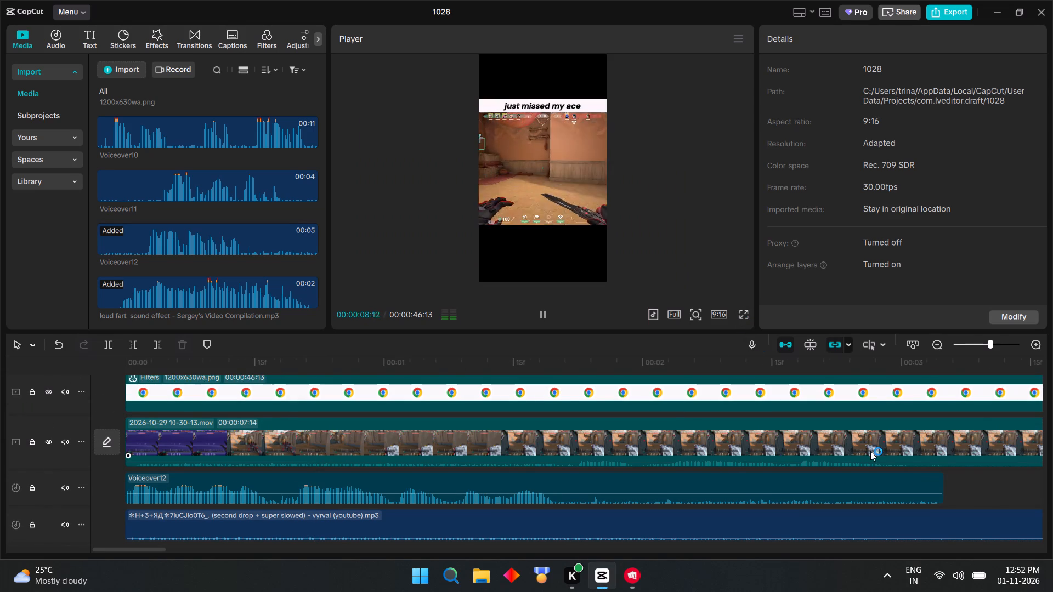
ctrl+scroll(870, 453, down, 19)
ctrl+scroll(868, 453, down, 4)
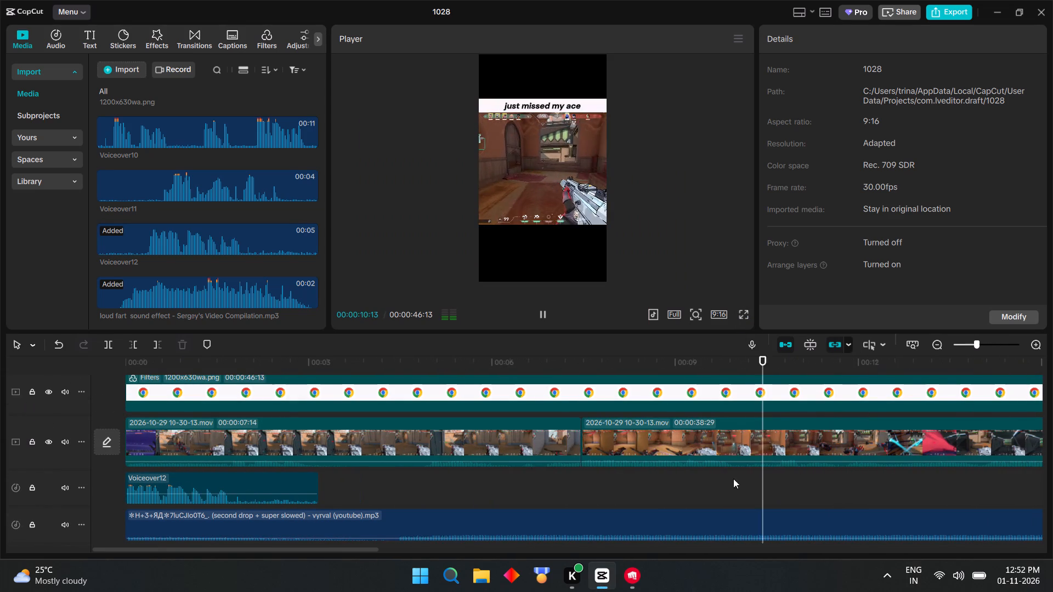
drag(702, 485, 535, 443)
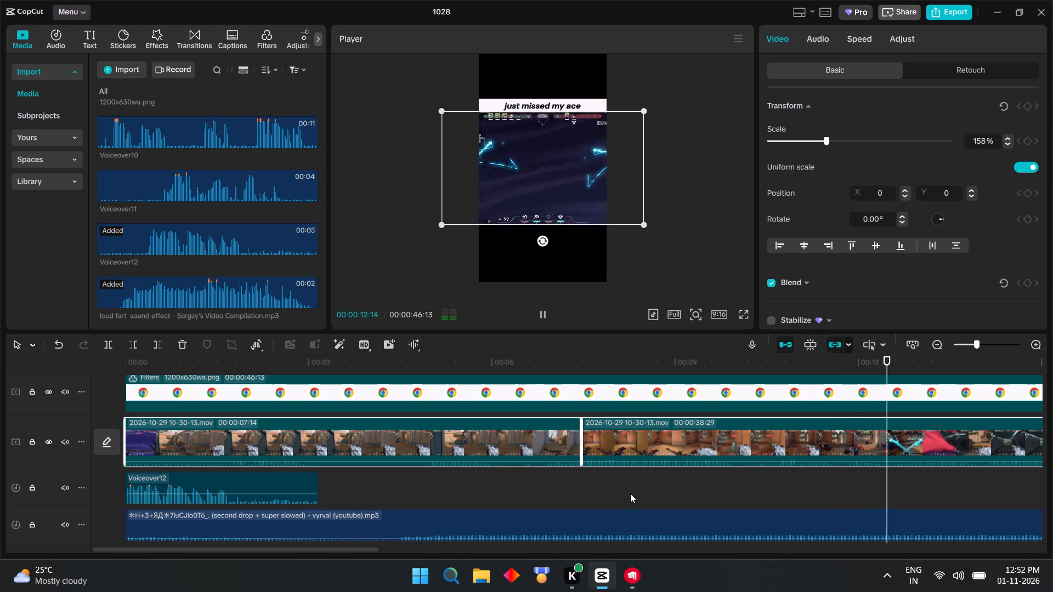
click(609, 187)
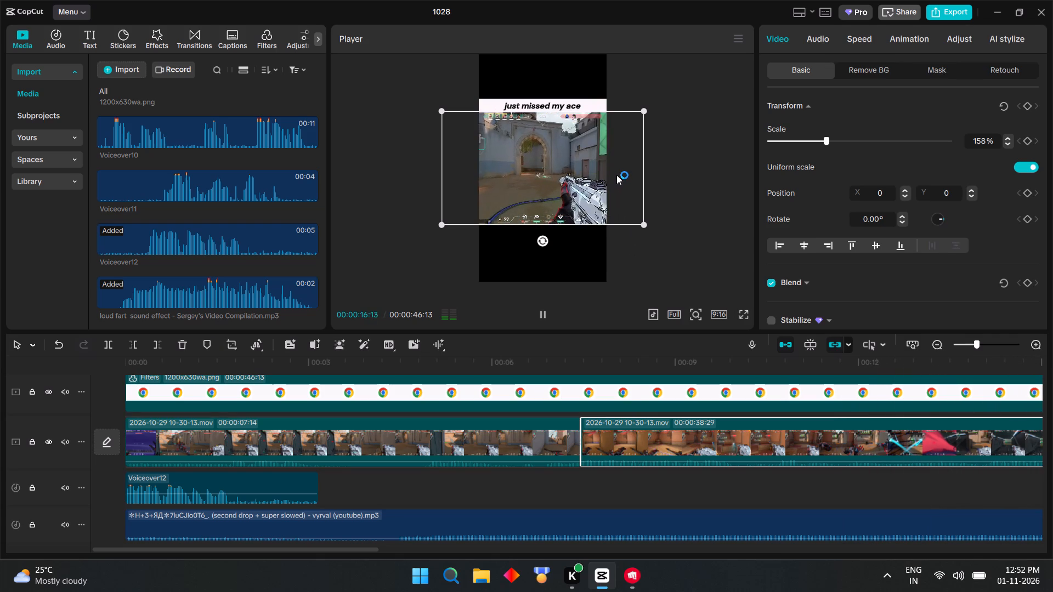
click(616, 175)
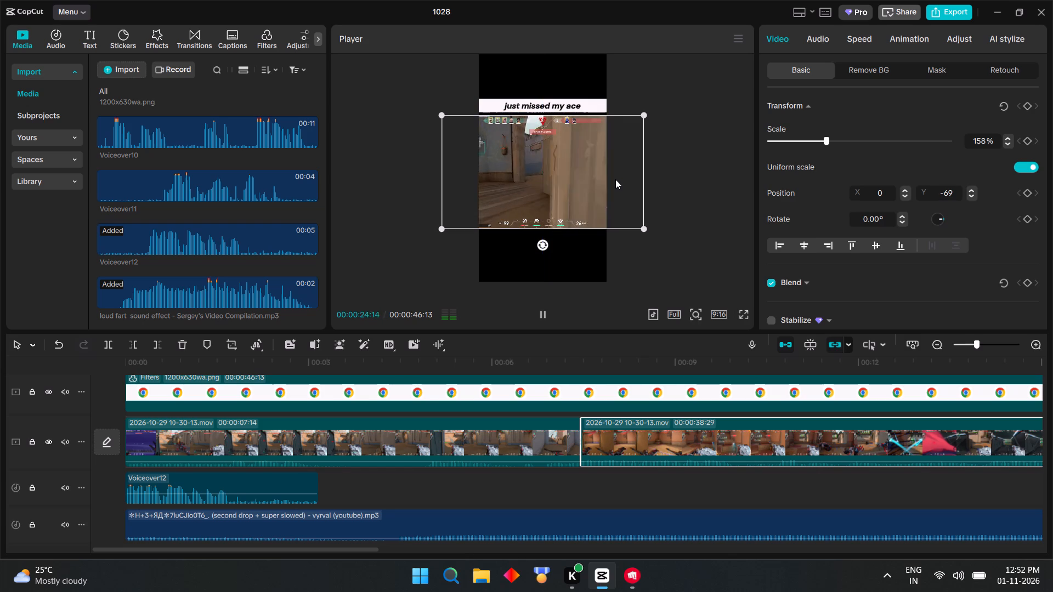
Play the edit full screen from the start to past the cut between the two gameplay clips and pause it.
click(521, 443)
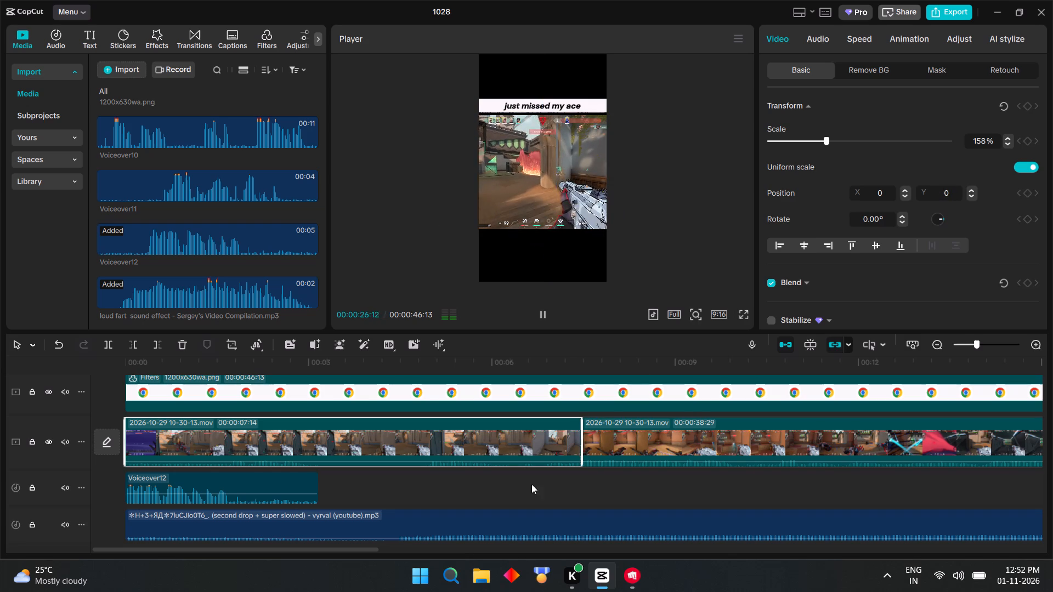
click(613, 442)
click(534, 442)
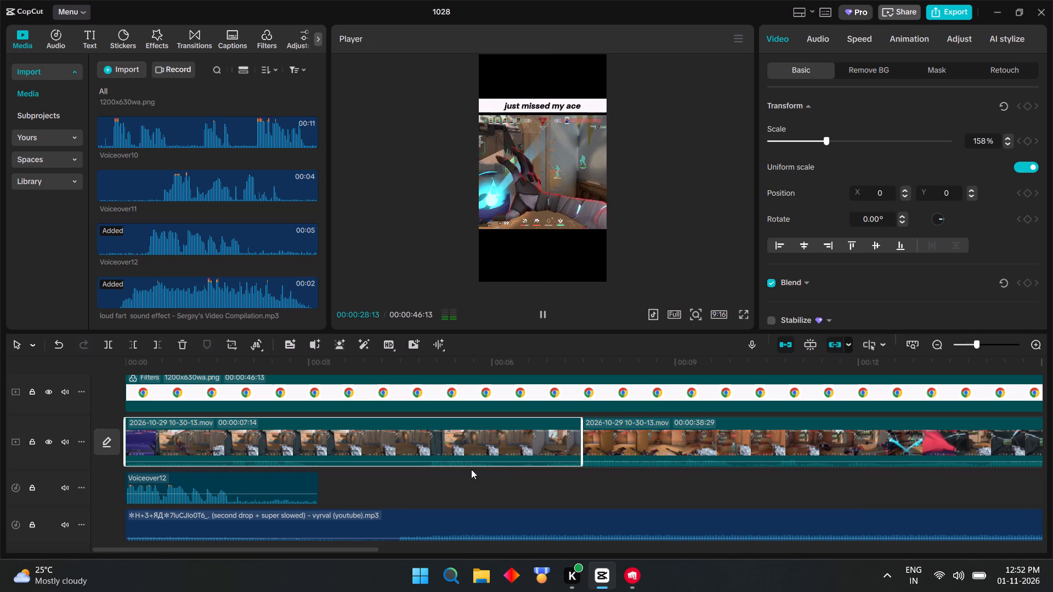
click(739, 310)
drag(567, 528, 438, 536)
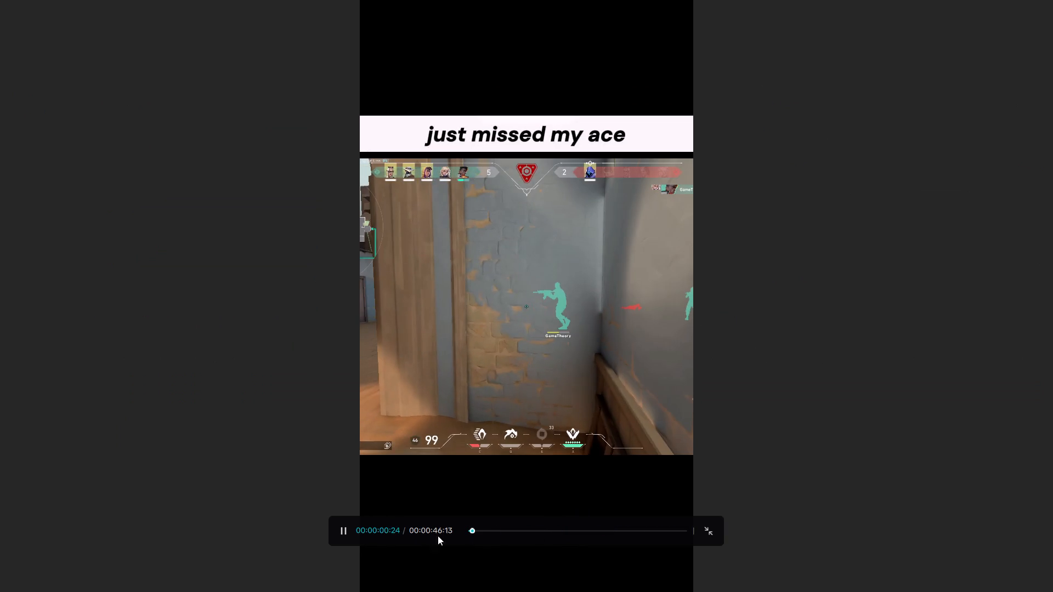
drag(438, 536, 323, 536)
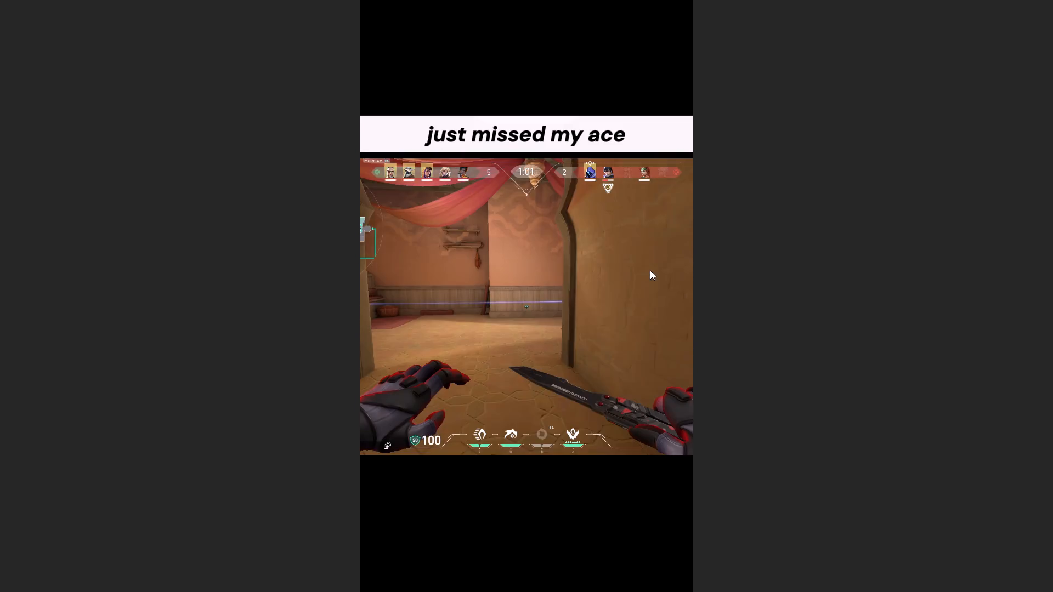
click(563, 443)
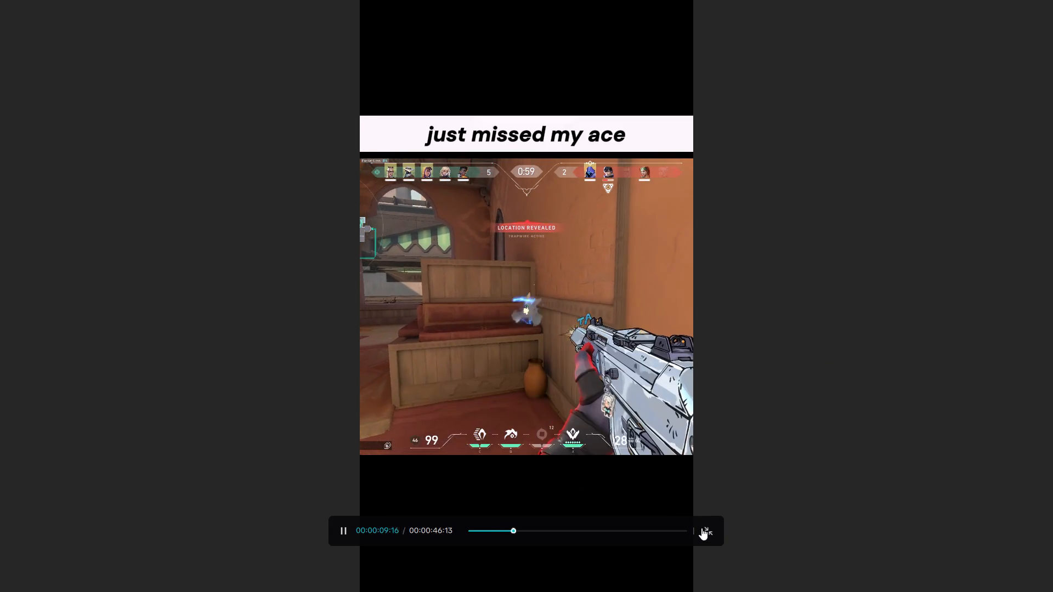
click(705, 532)
click(545, 312)
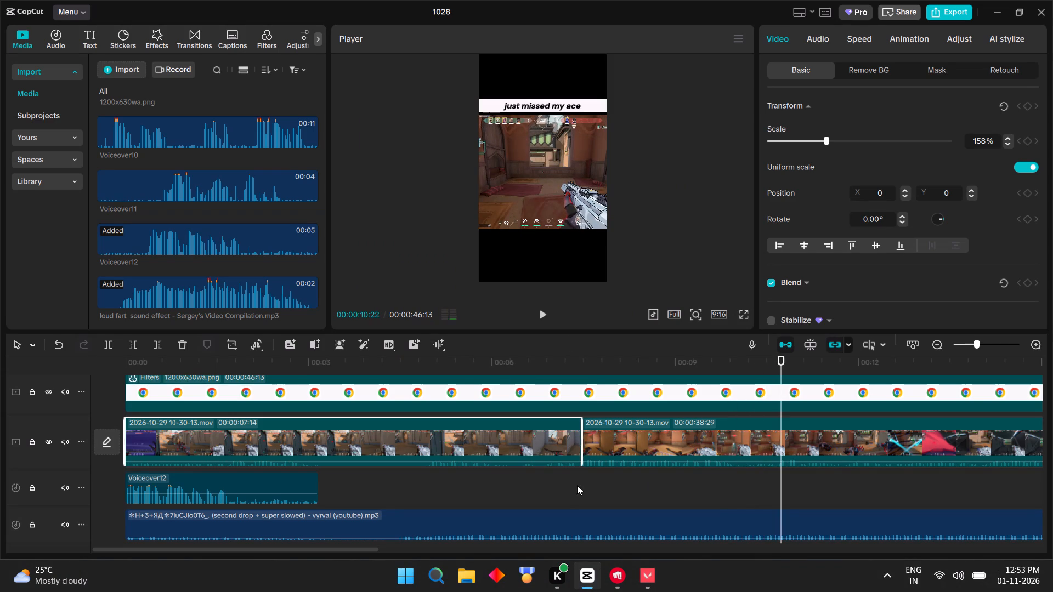
Shift the first gameplay clip (00:00:07:14) down in the frame to position Y -69.
click(588, 487)
click(508, 456)
click(517, 482)
click(509, 438)
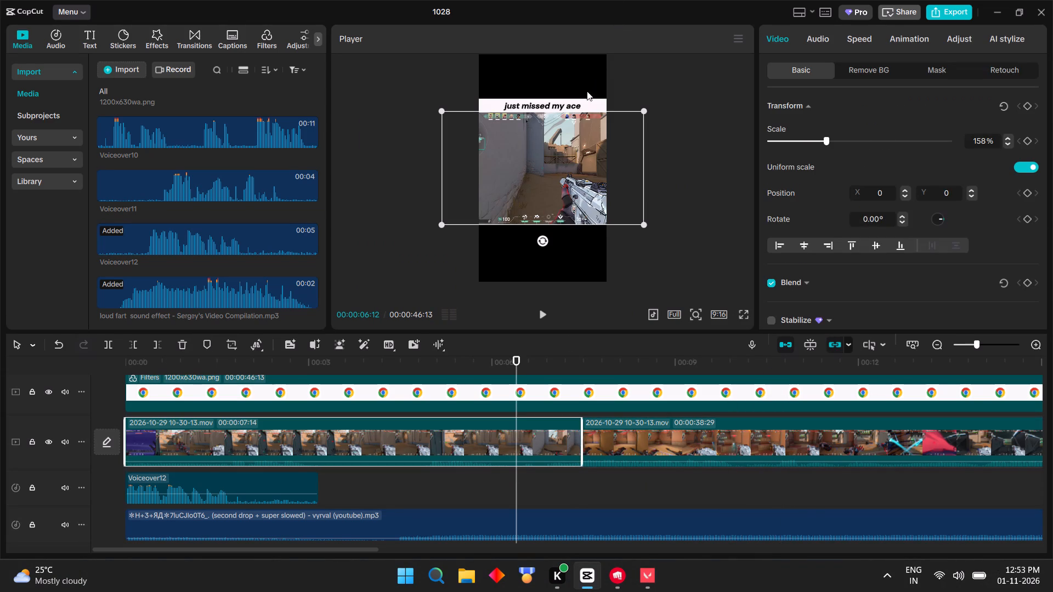
click(574, 124)
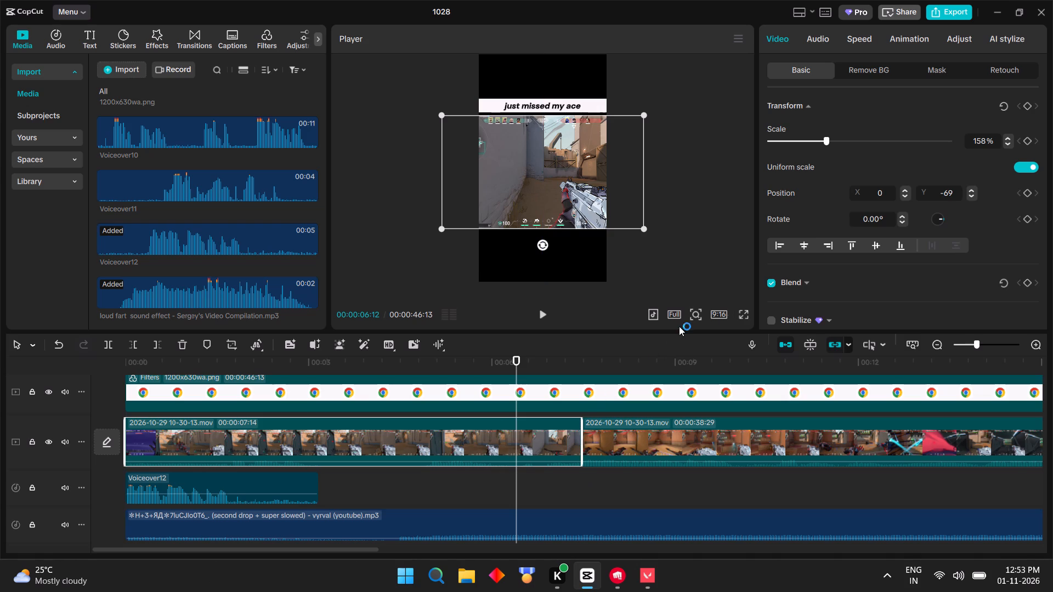
Play the edit full screen from 00:00:06:12 to check the two gameplay clips' alignment across the cut.
click(748, 315)
click(343, 533)
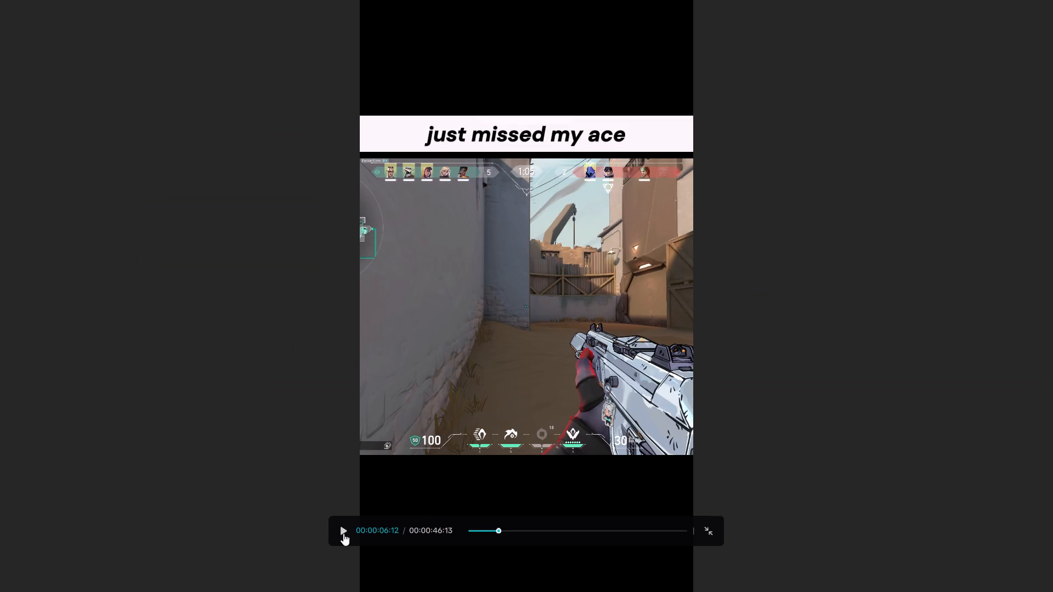
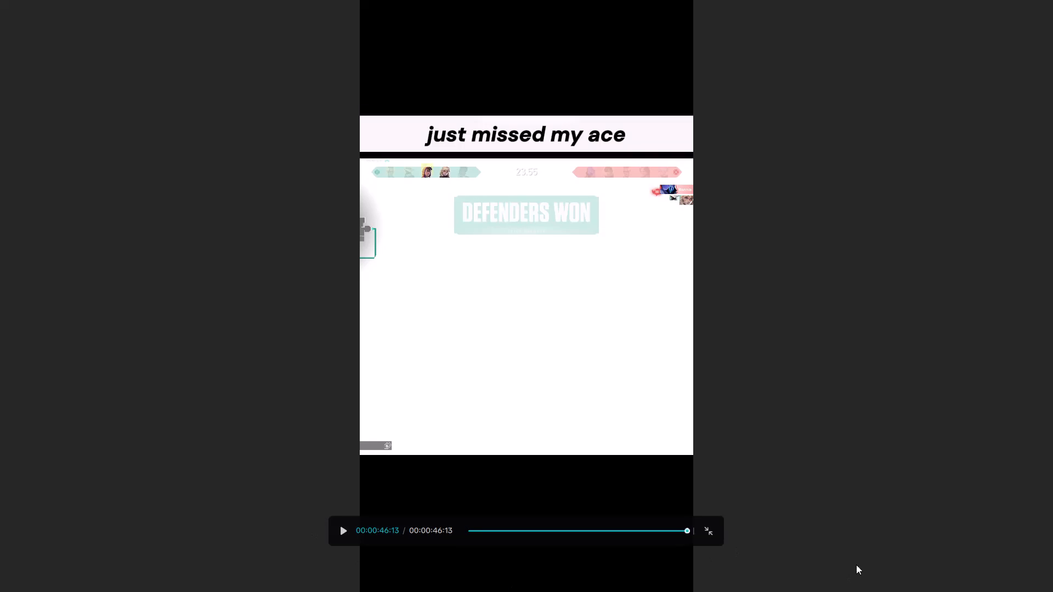
Leave the full-screen preview and export the finished edit as a video named "why always me Reload".
click(709, 529)
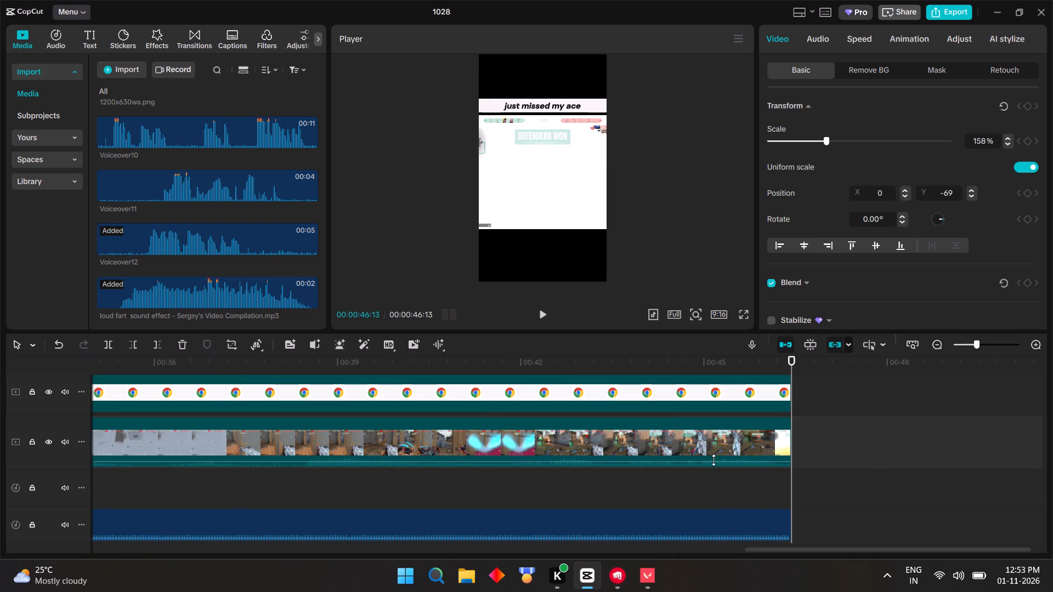
click(939, 12)
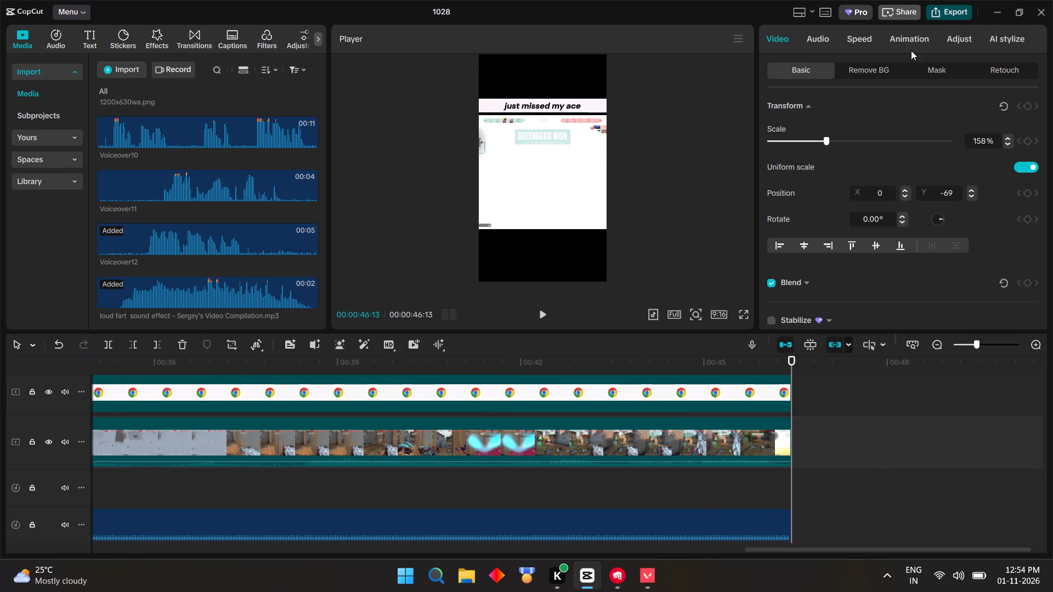
drag(631, 97, 582, 97)
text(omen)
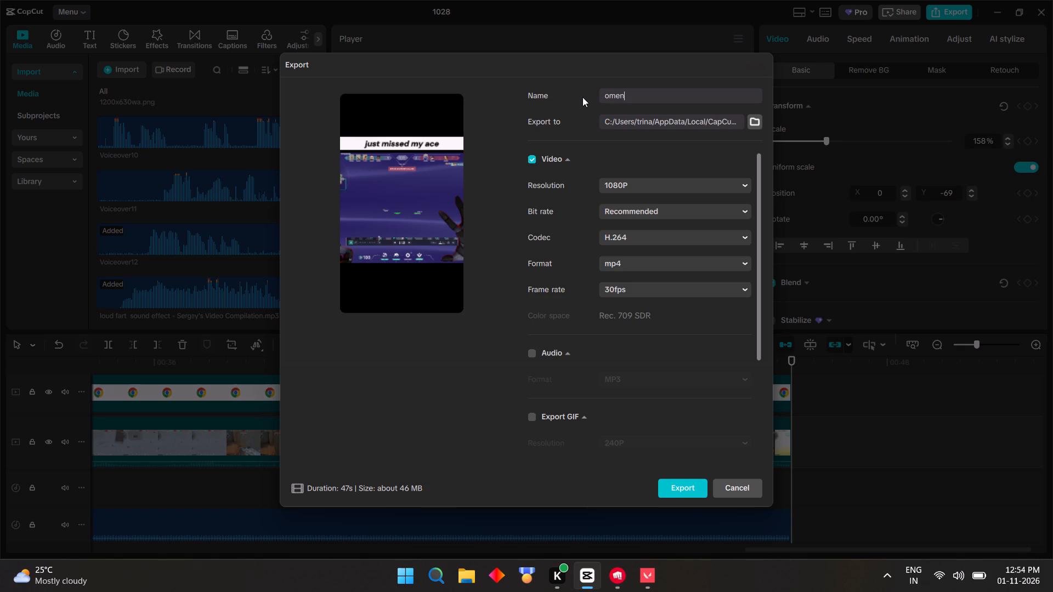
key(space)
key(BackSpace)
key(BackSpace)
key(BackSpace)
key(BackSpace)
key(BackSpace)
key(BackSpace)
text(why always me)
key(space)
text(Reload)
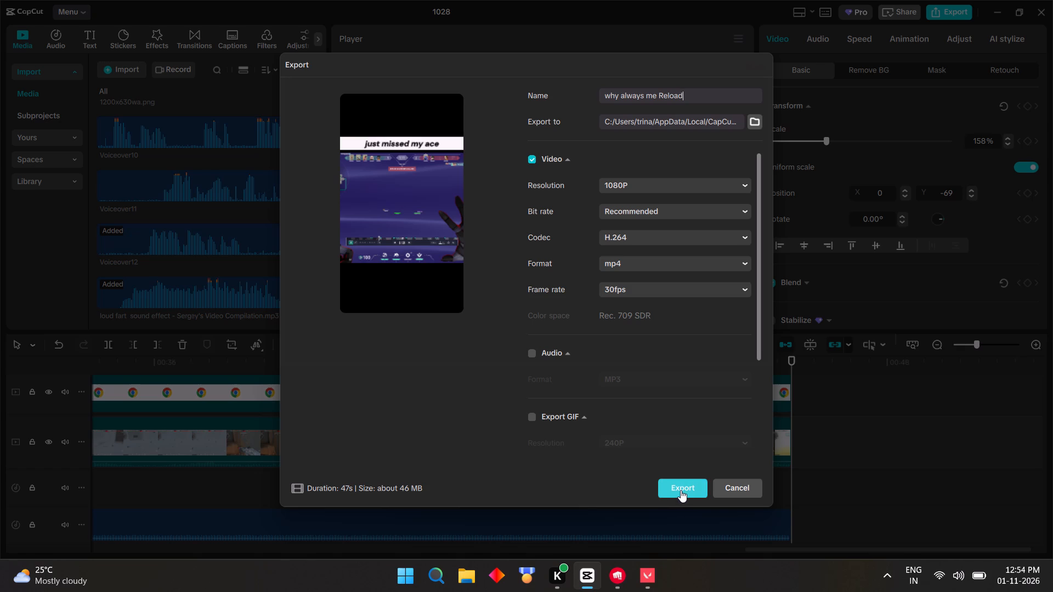
click(681, 489)
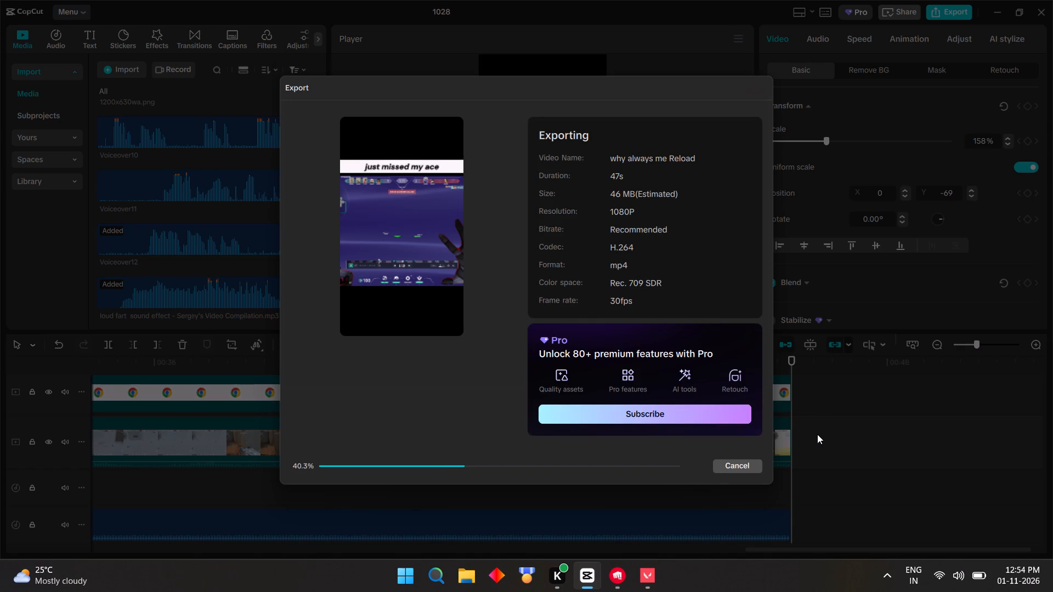
click(682, 464)
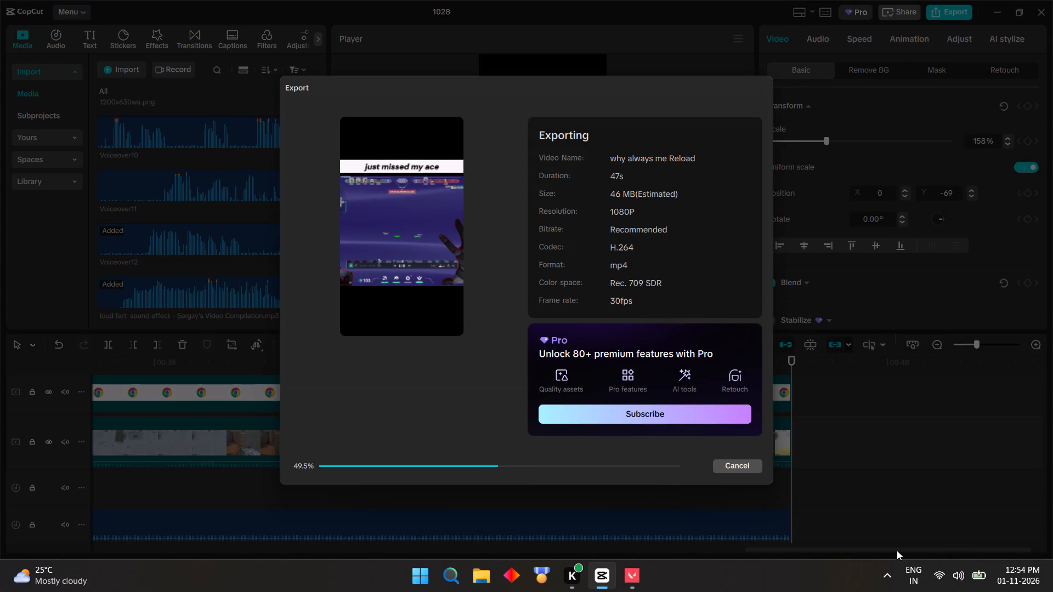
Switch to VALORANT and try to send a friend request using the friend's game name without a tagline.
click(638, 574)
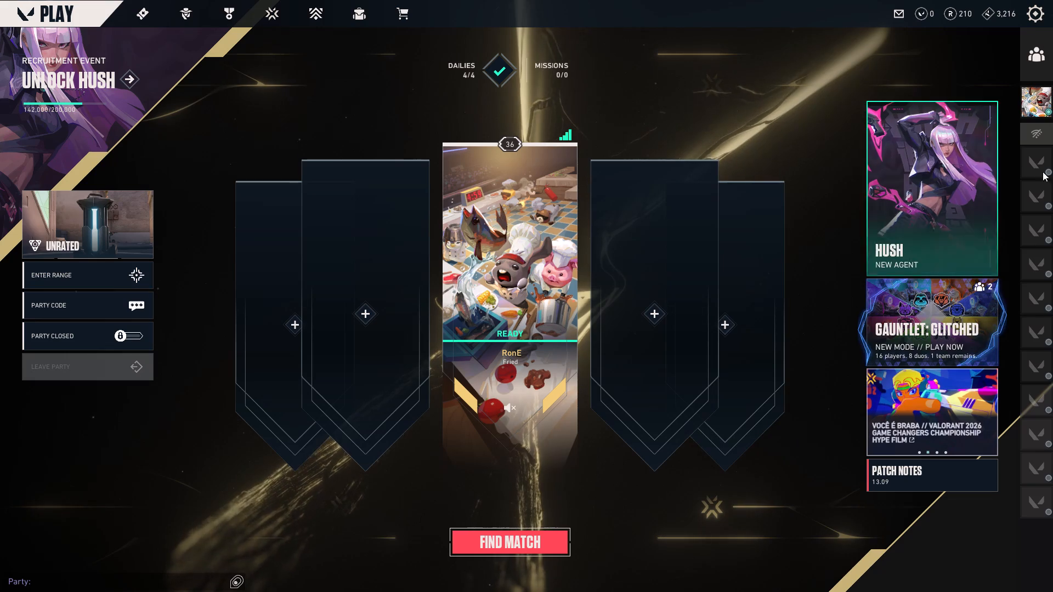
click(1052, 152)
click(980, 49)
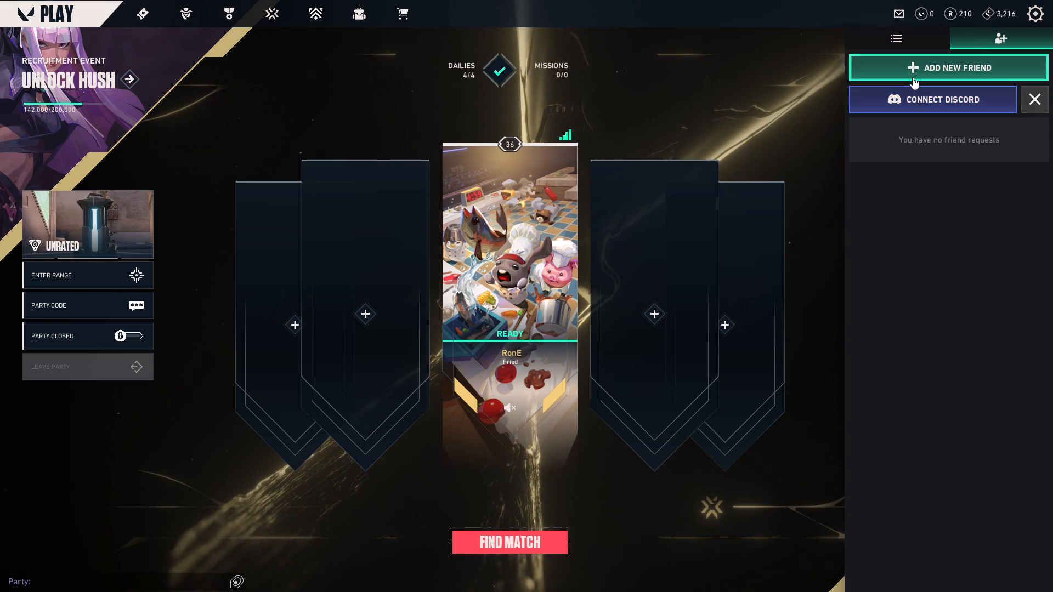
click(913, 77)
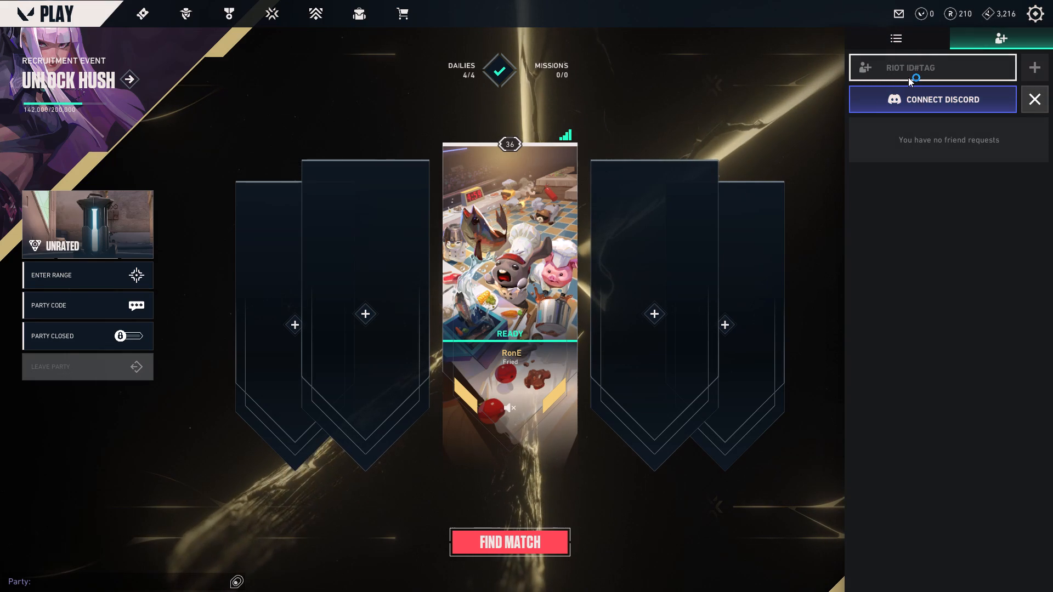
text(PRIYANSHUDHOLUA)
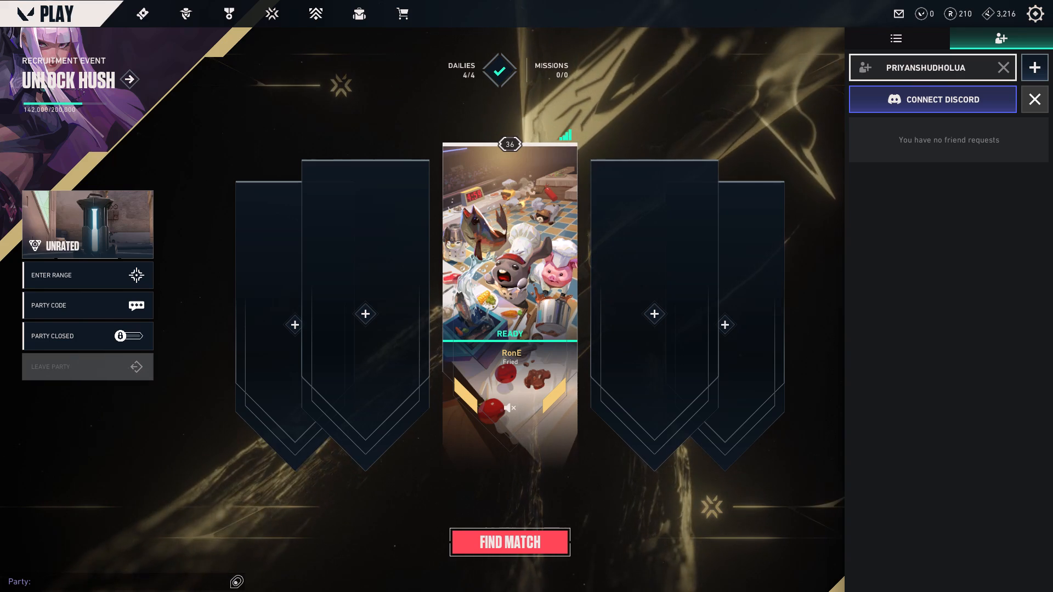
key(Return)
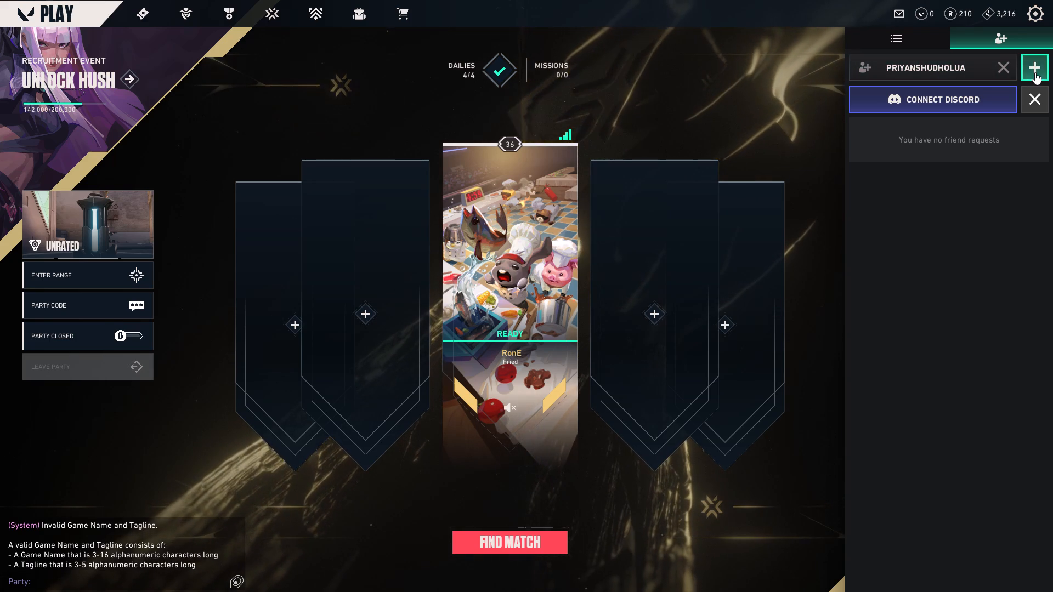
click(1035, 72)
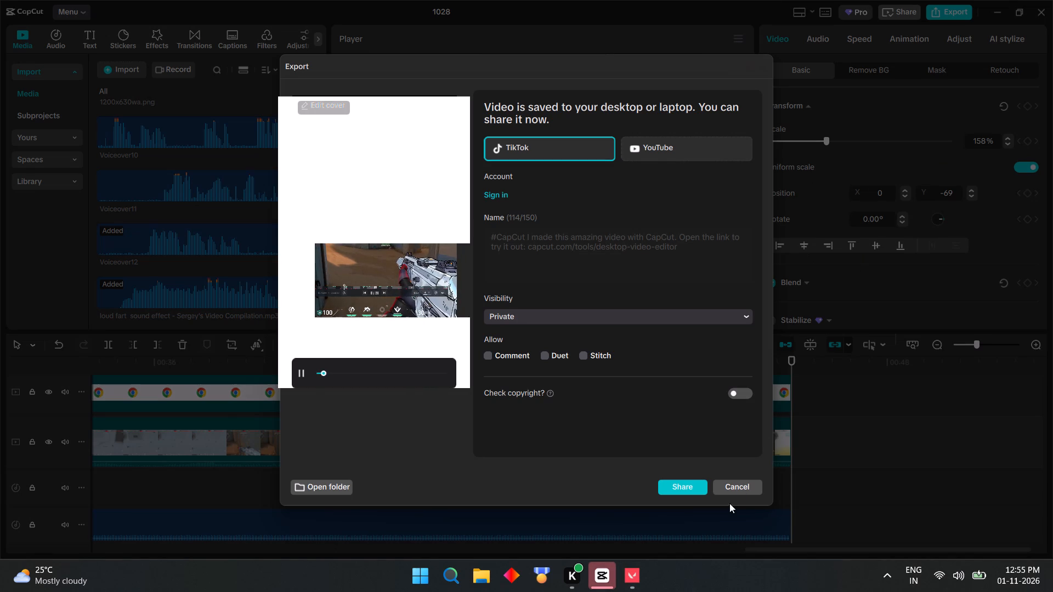
Back in CapCut, dismiss the post-export sharing and feedback dialogs and close project 1028.
click(736, 489)
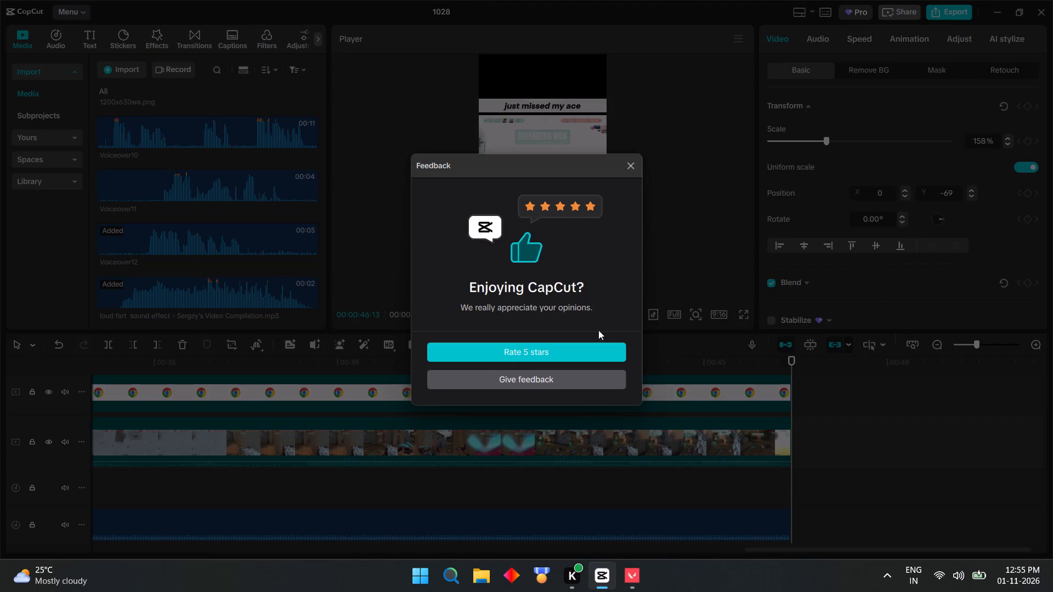
click(633, 168)
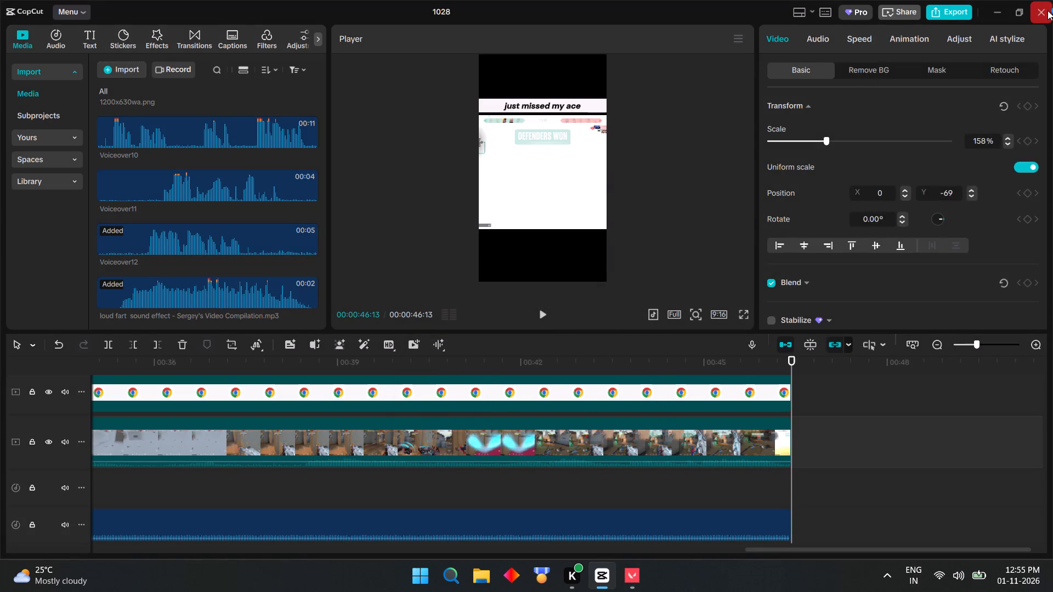
click(1048, 10)
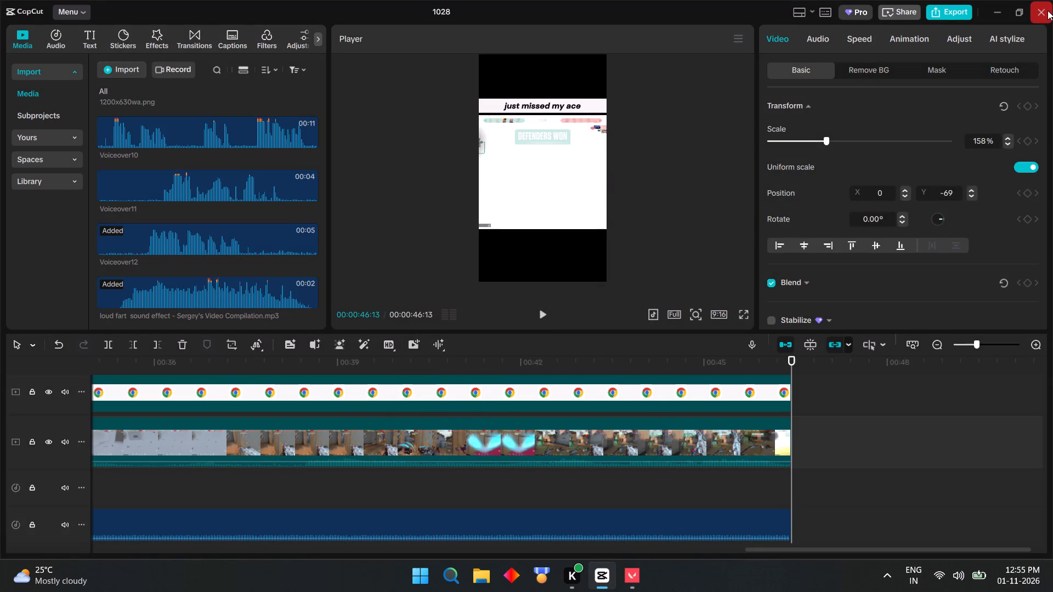